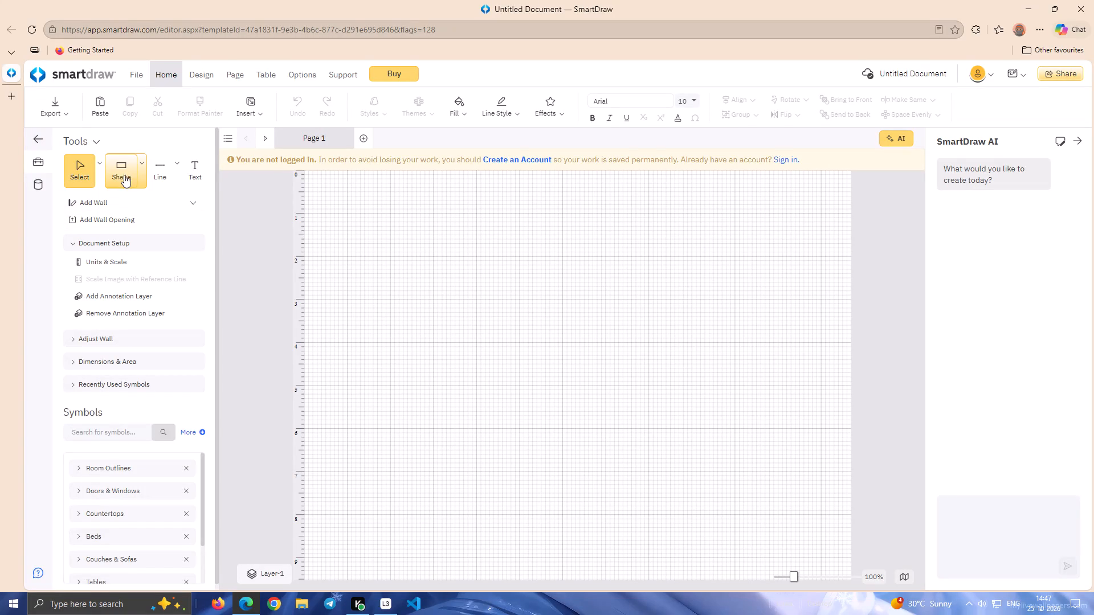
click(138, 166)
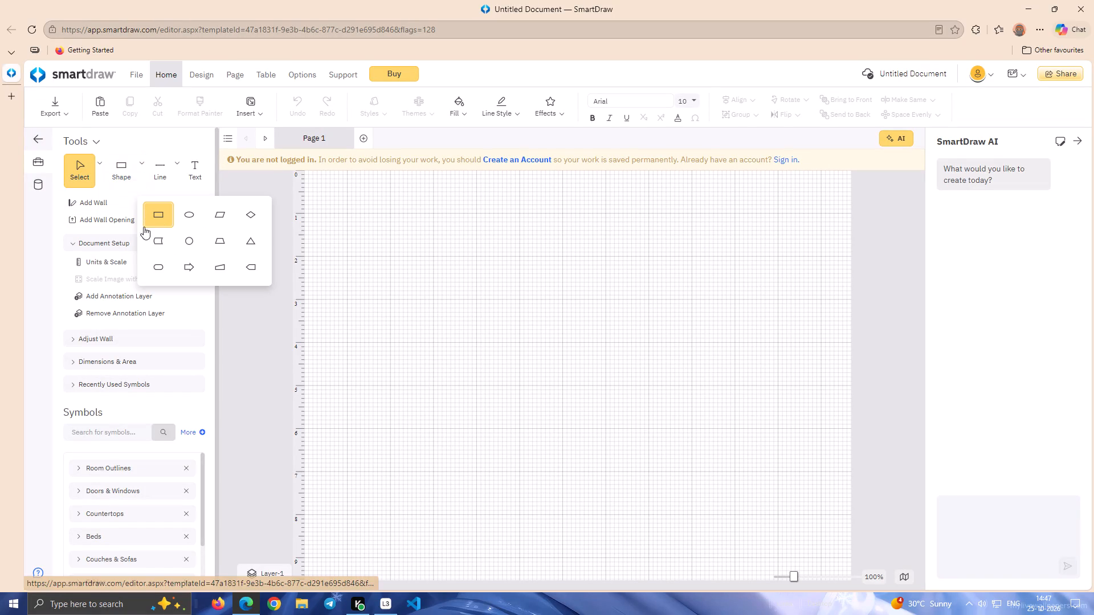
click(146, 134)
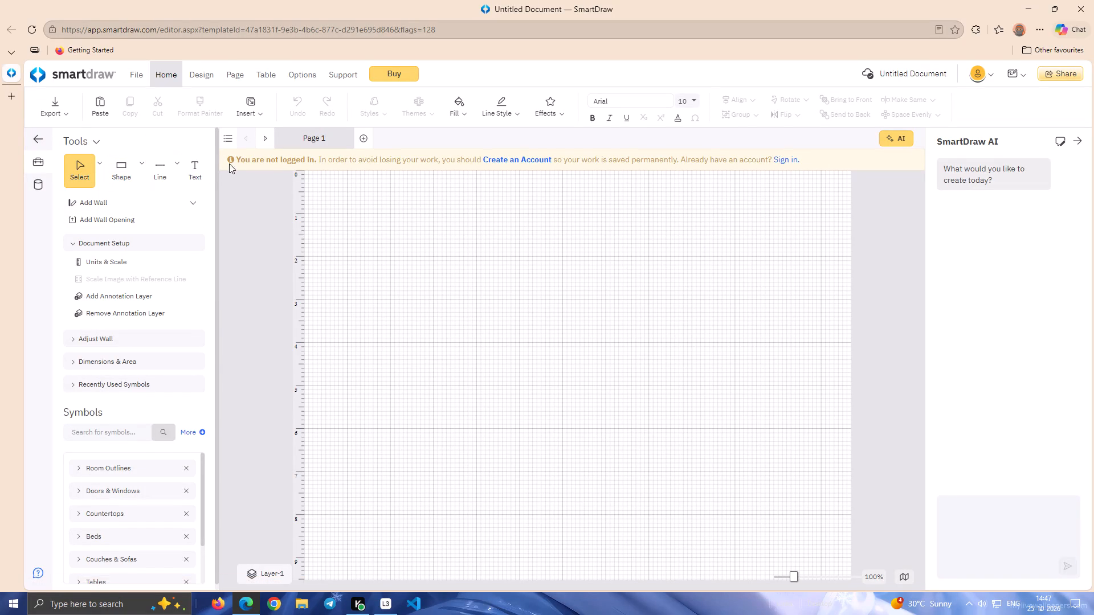
Place a Rectangular Room outline from the Room Outlines symbols near the middle of the page.
drag(218, 162, 240, 375)
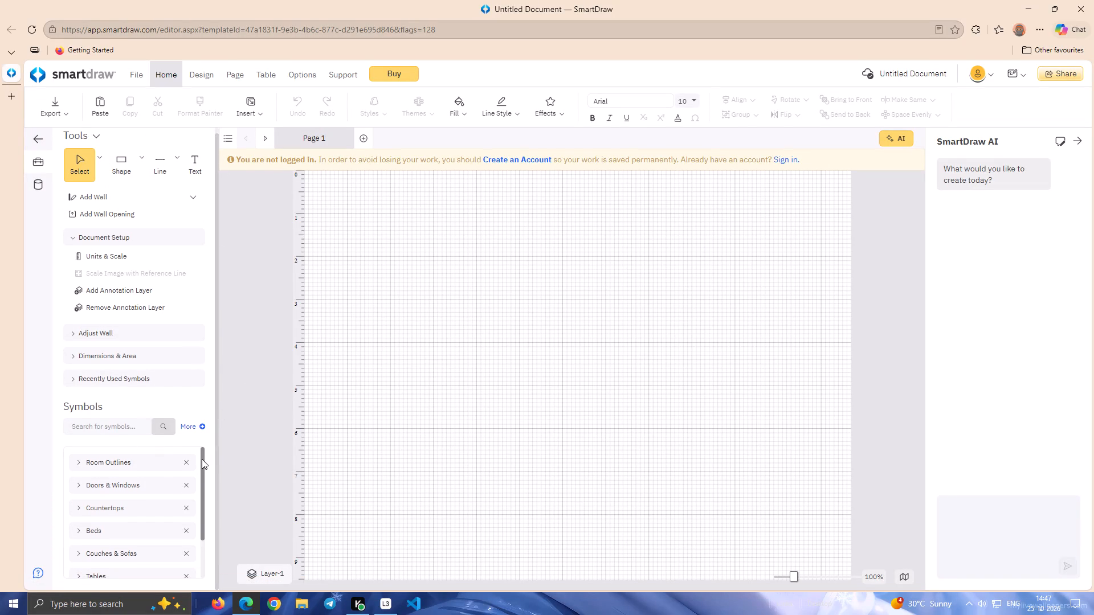
click(75, 461)
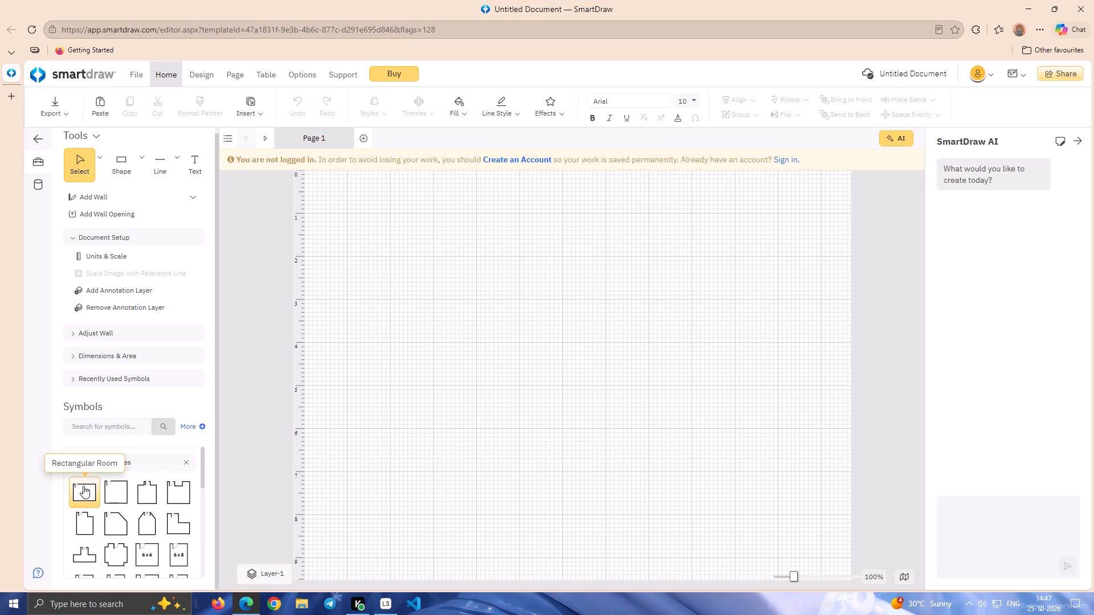
click(77, 493)
click(77, 493)
drag(77, 493, 375, 341)
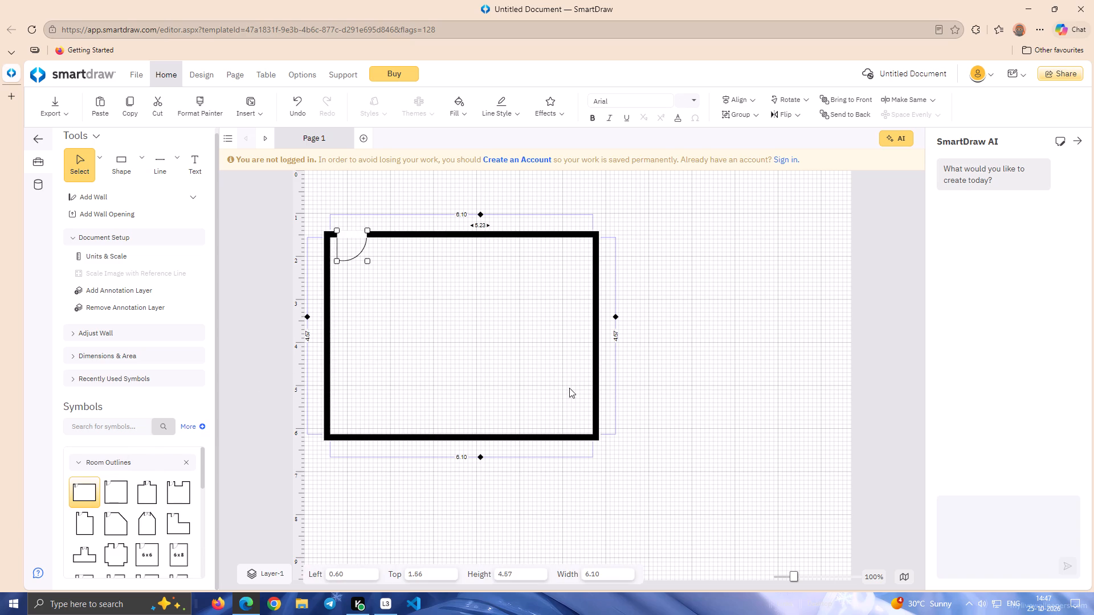
drag(532, 438, 607, 434)
click(639, 463)
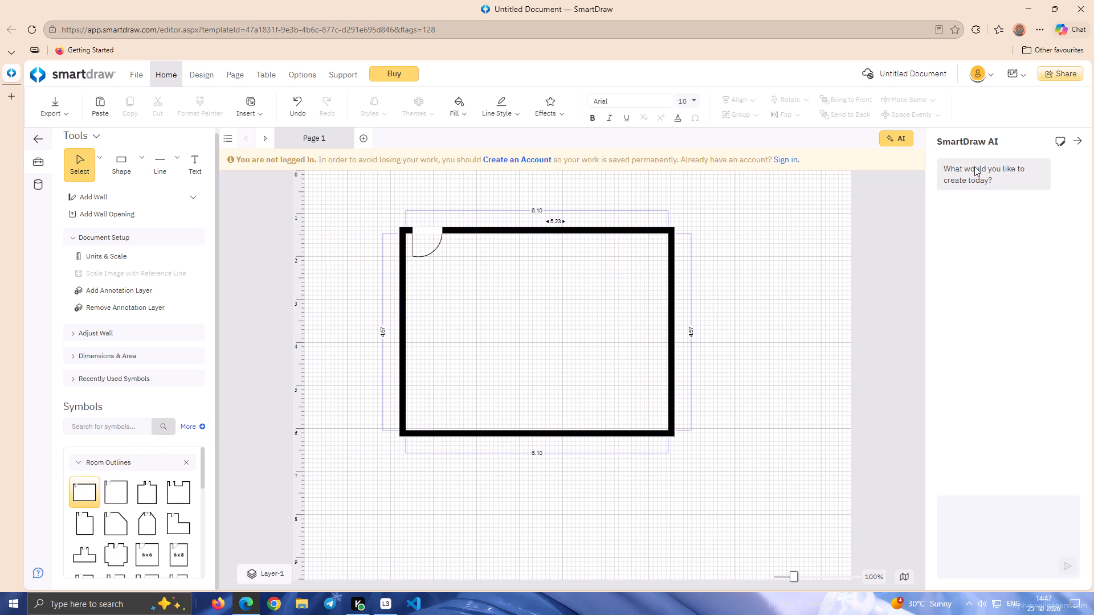
Close the SmartDraw AI assistant to widen the drawing area.
click(1075, 140)
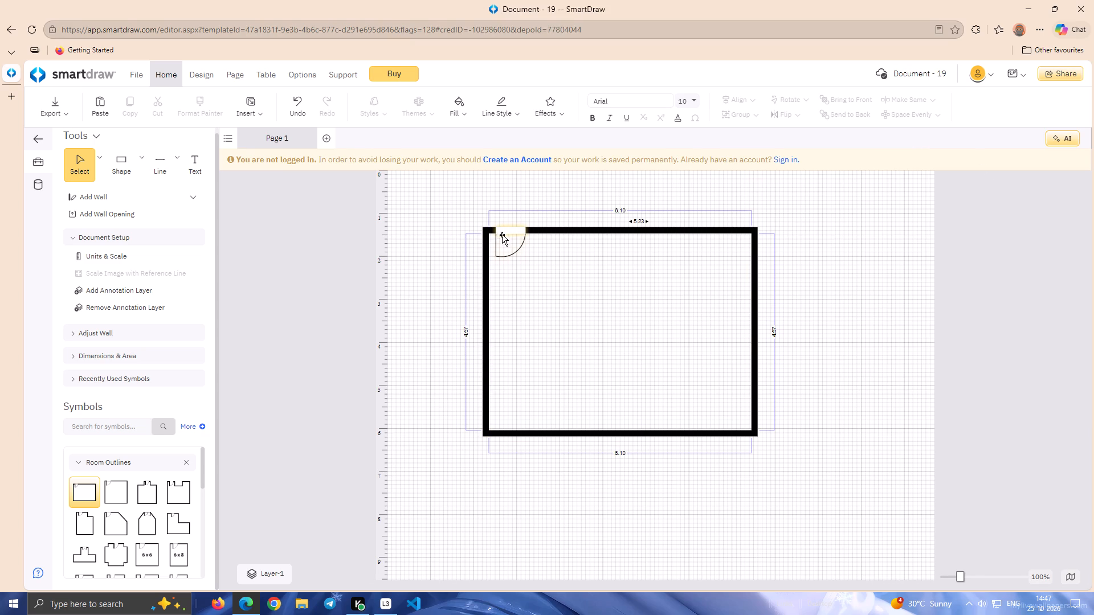
Delete the door from the room's upper wall.
click(515, 222)
click(516, 232)
click(515, 232)
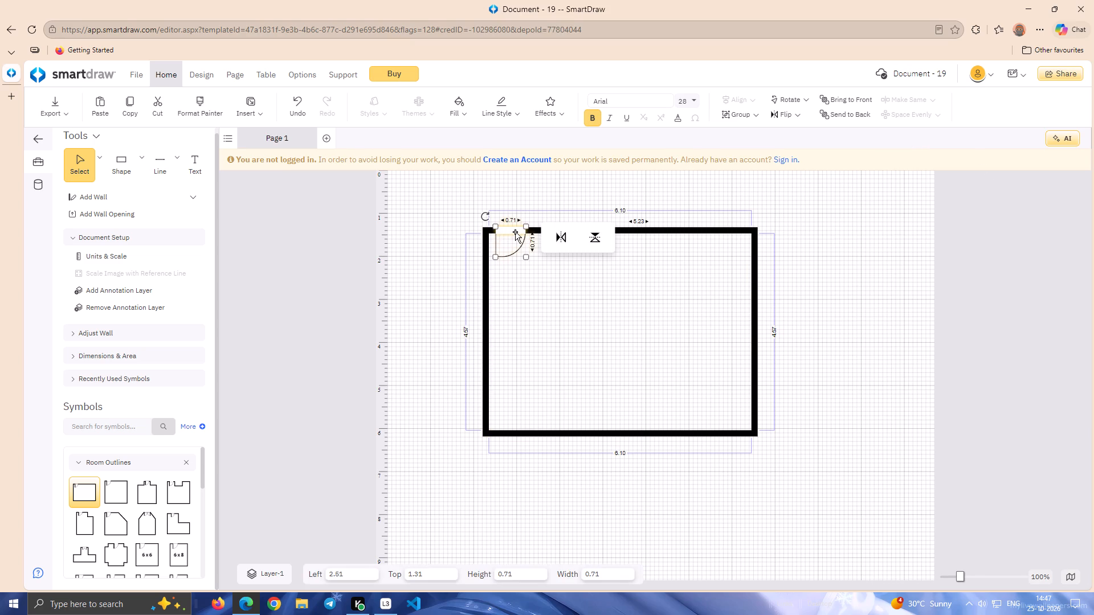
key(BackSpace)
Move the dimension lines on all four sides of the room close to the outer faces of its walls.
click(612, 227)
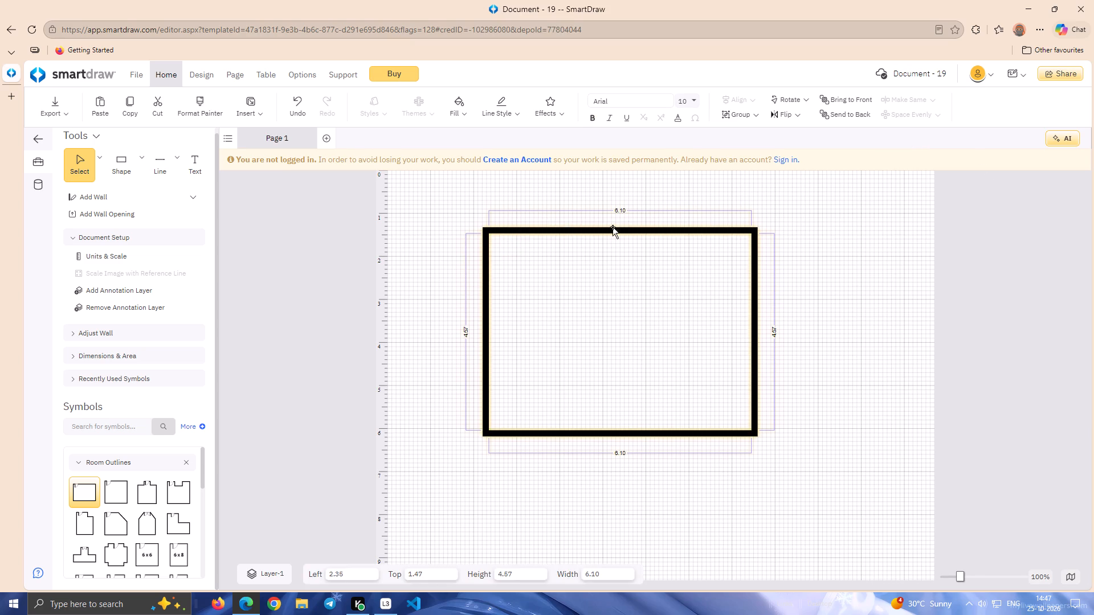
click(639, 208)
drag(640, 207, 640, 210)
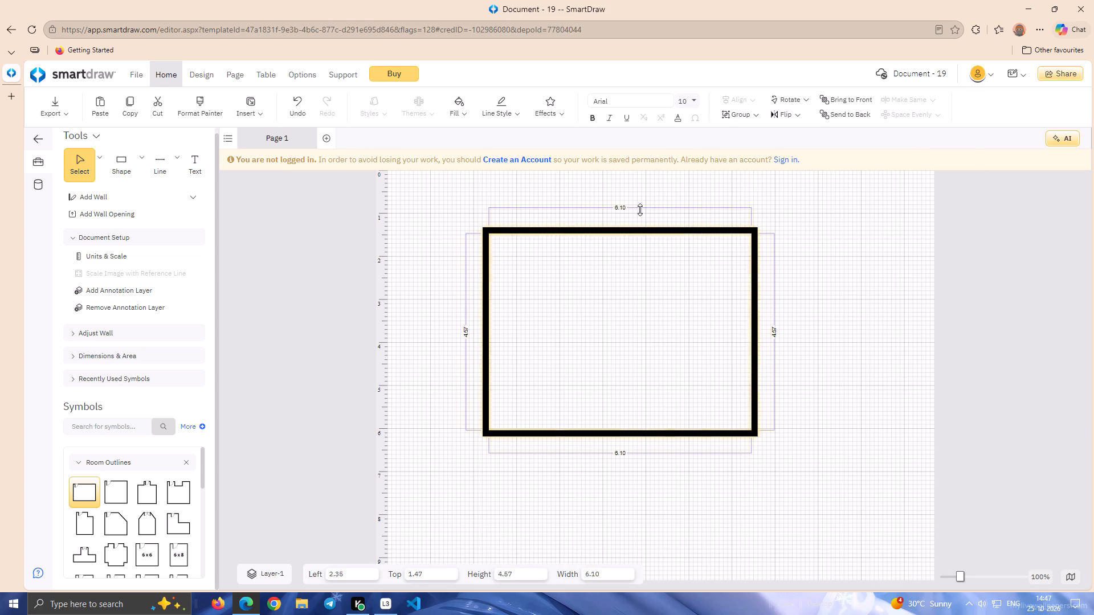
drag(640, 210, 650, 223)
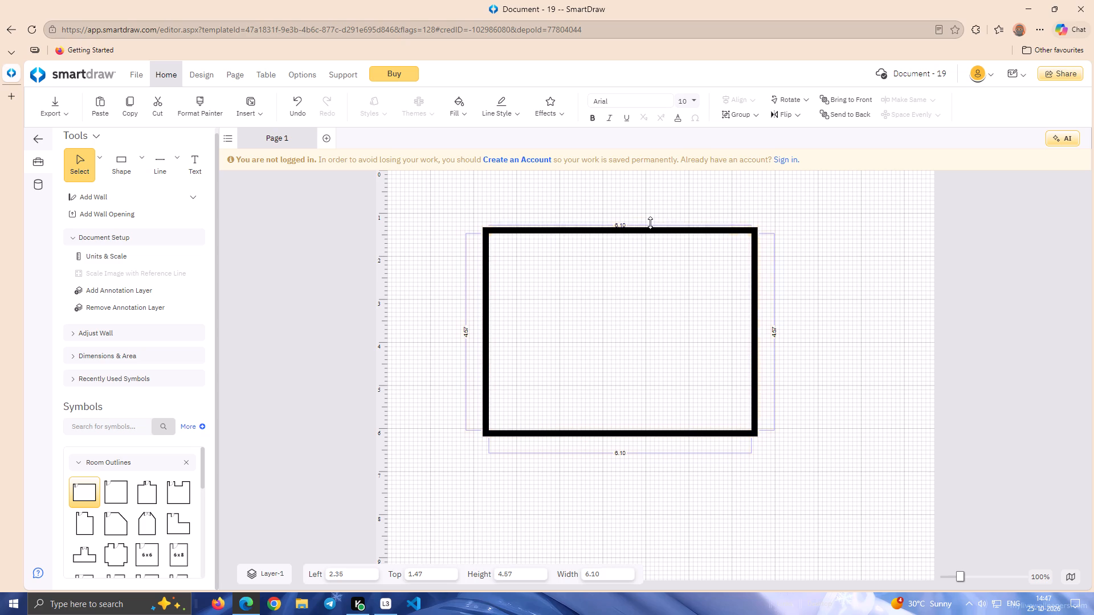
drag(650, 223, 651, 223)
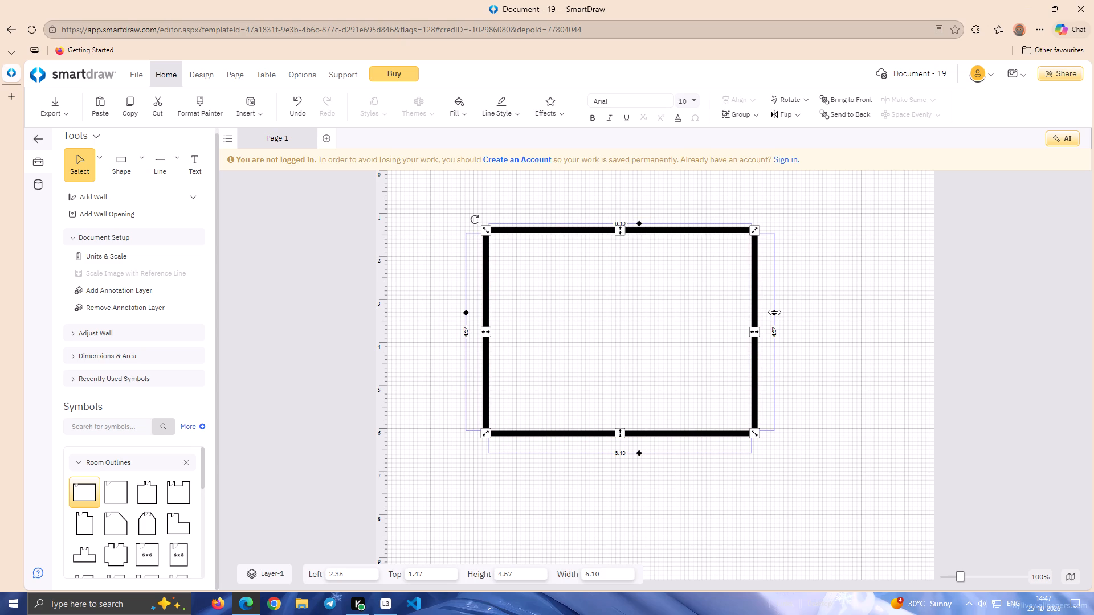
drag(774, 312, 761, 318)
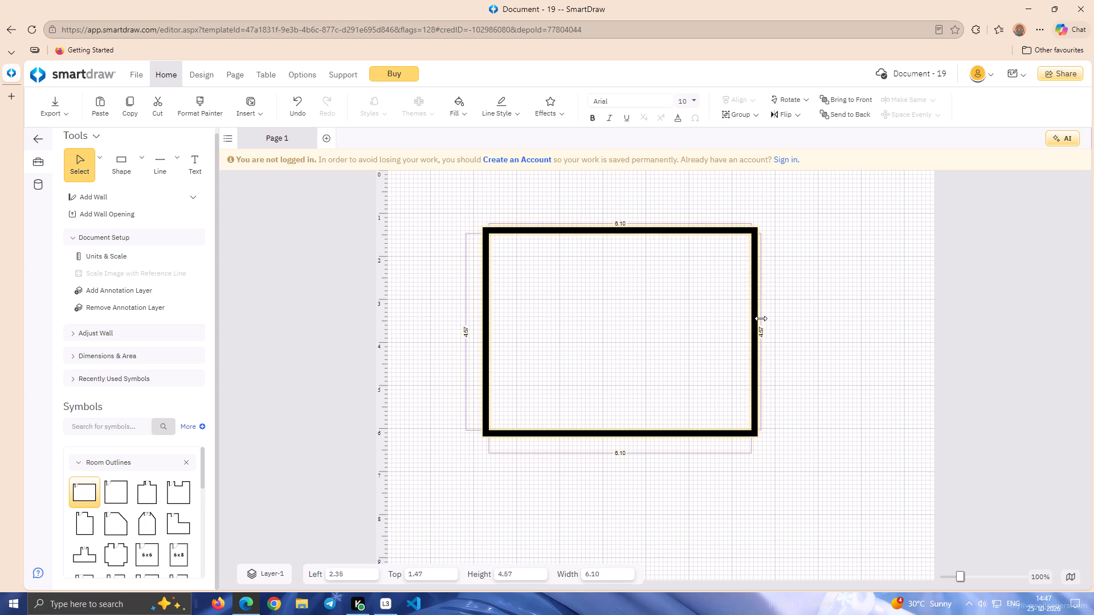
drag(761, 318, 761, 317)
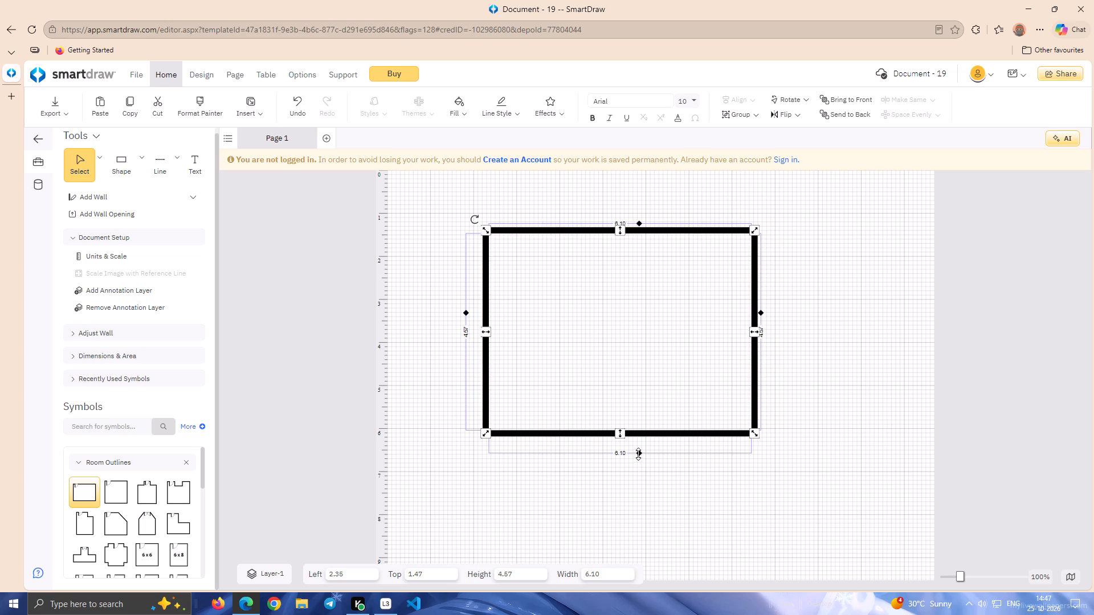
drag(638, 453, 642, 440)
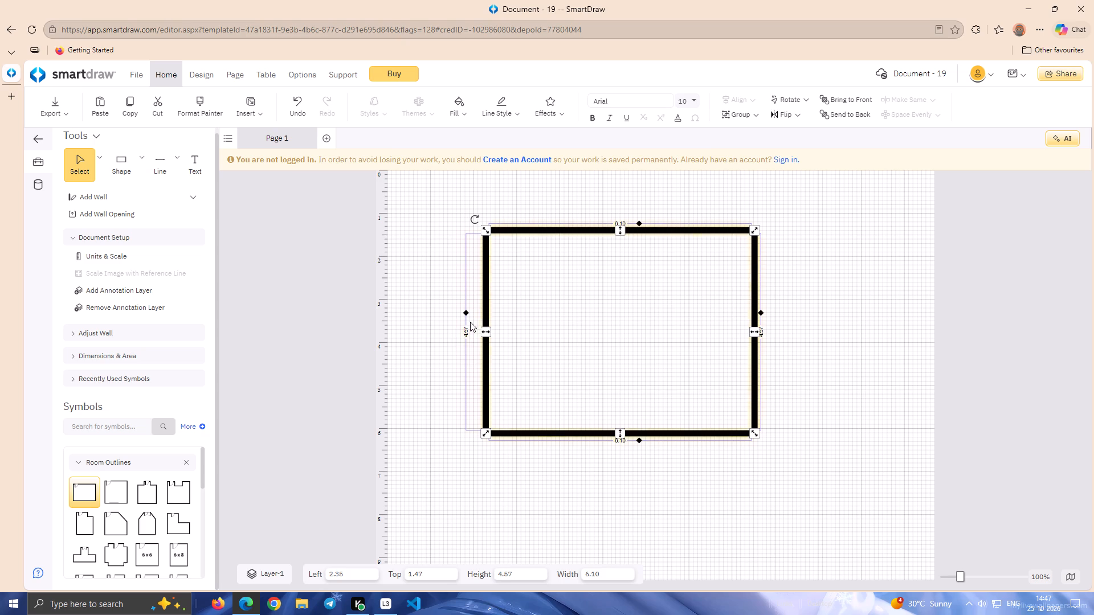
drag(465, 313, 481, 313)
click(459, 326)
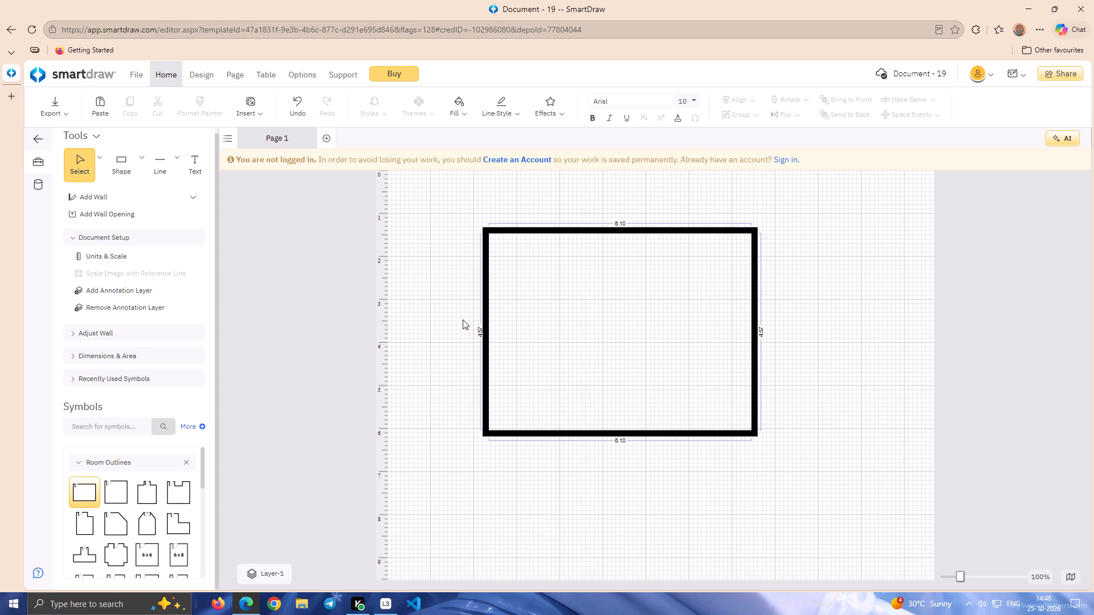
Widen the room outline to about 17.68 by stretching its right wall and its left wall outward.
click(511, 438)
click(512, 429)
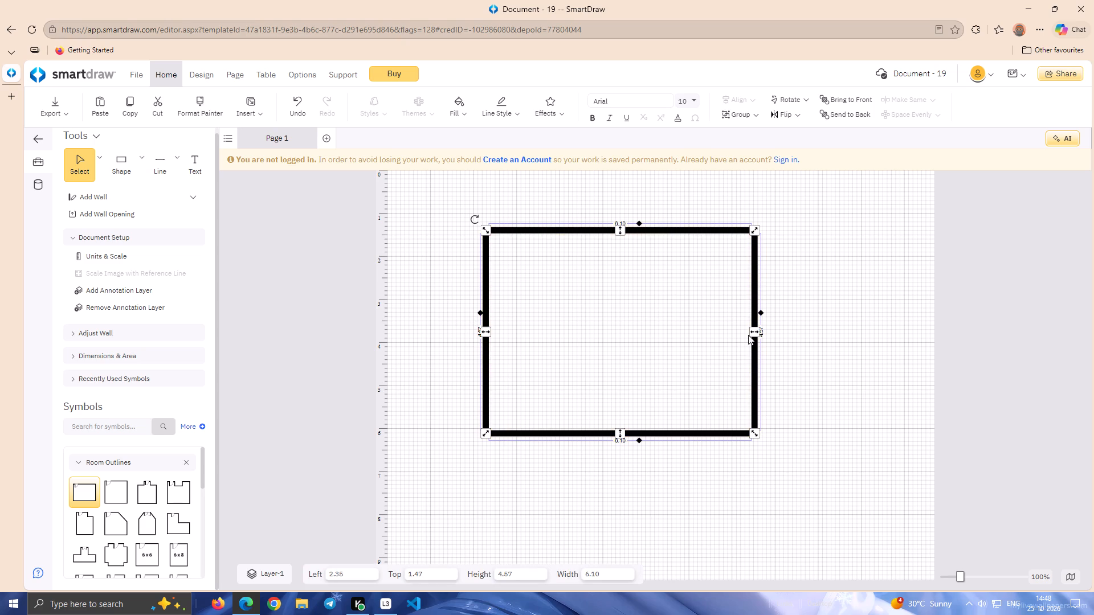
drag(753, 334, 933, 350)
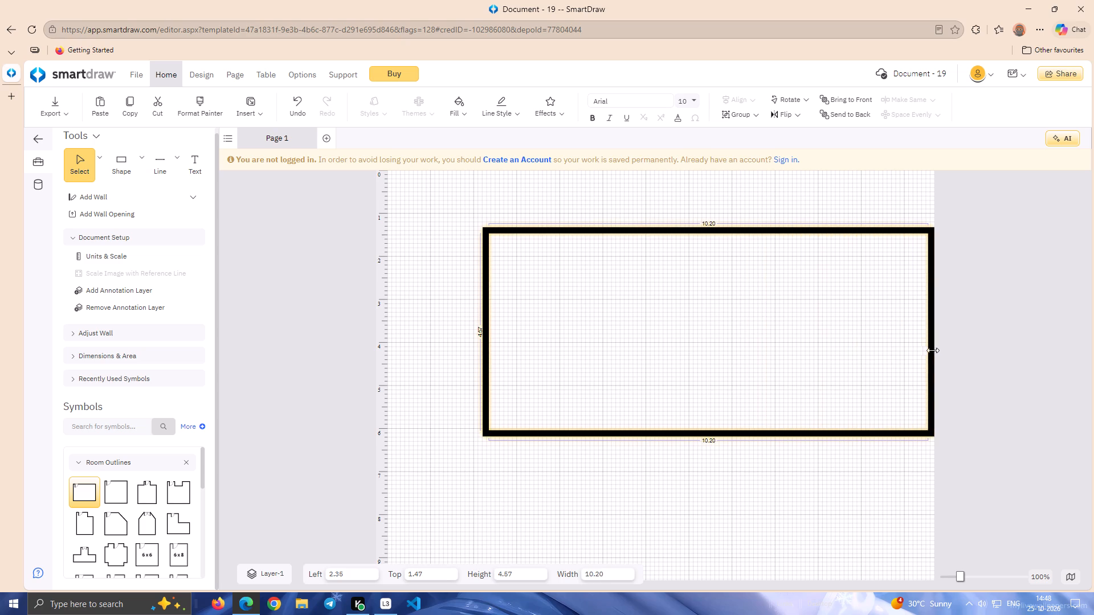
drag(933, 350, 1002, 370)
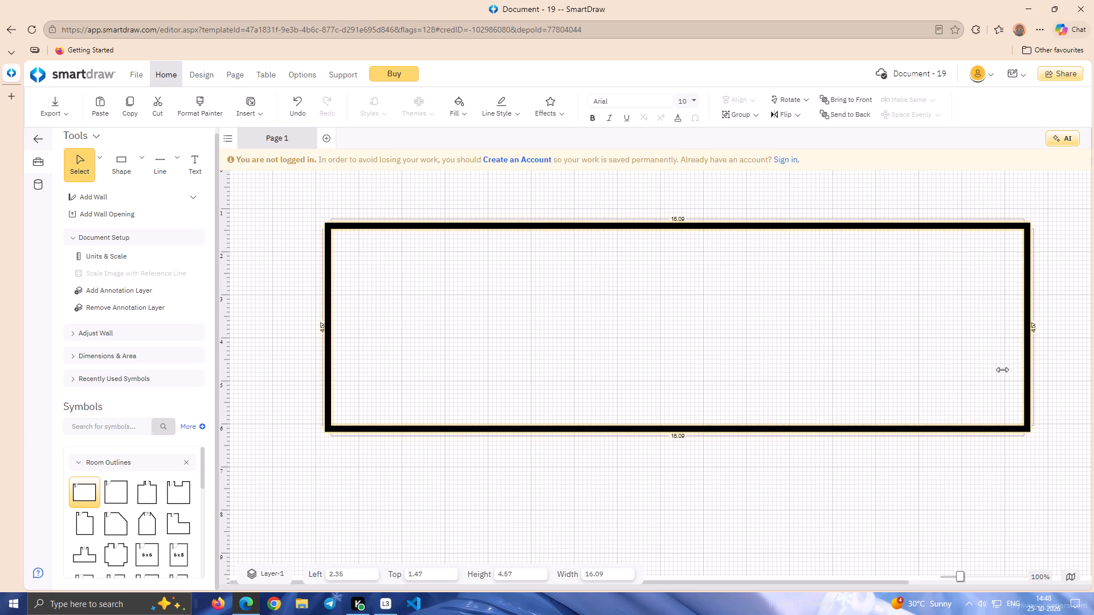
drag(1002, 370, 1041, 362)
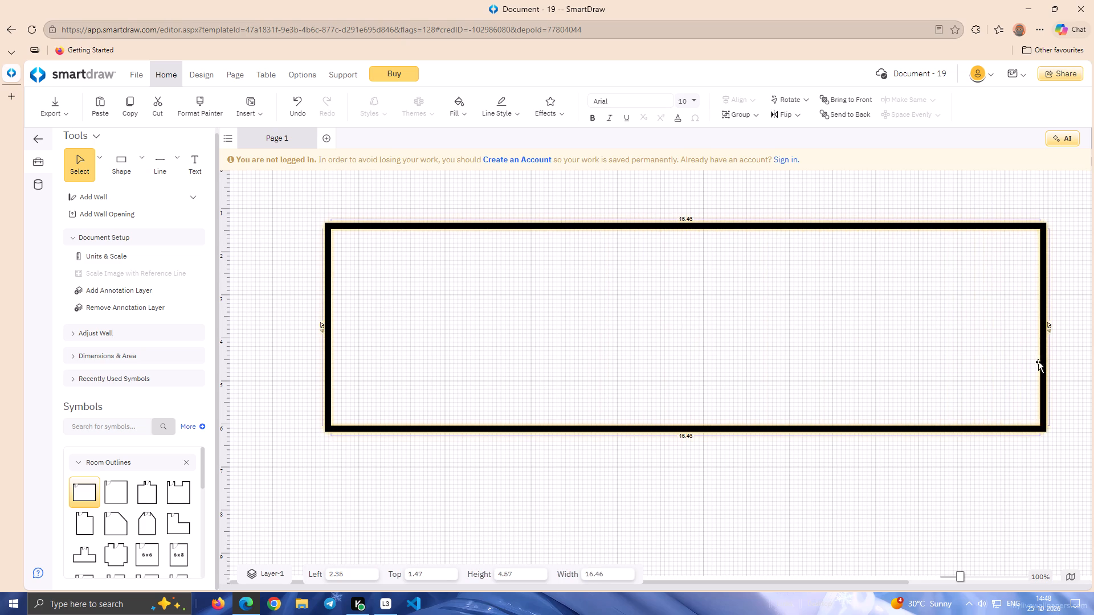
drag(328, 326, 275, 338)
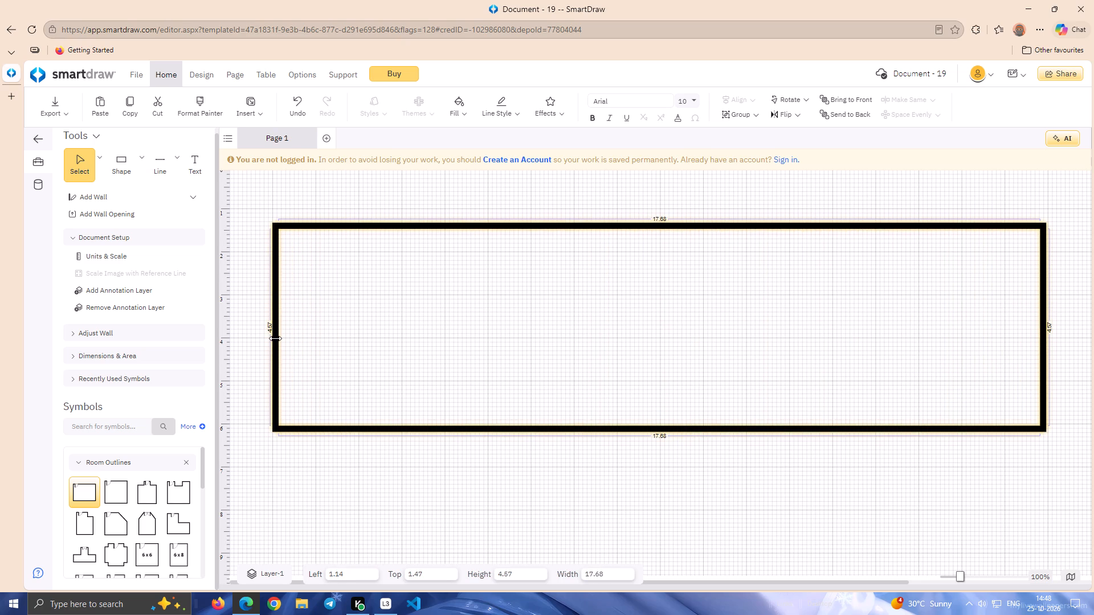
drag(275, 338, 275, 339)
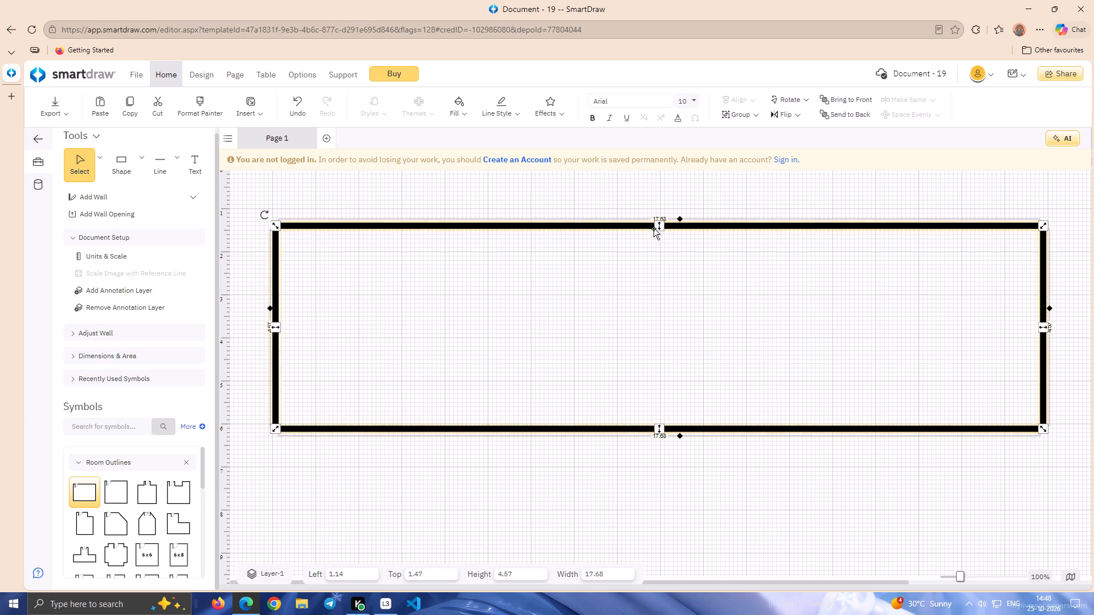
Stretch the upper, right and lower walls outward until the room is about 17.70 wide and 7.70 high.
drag(660, 226, 660, 214)
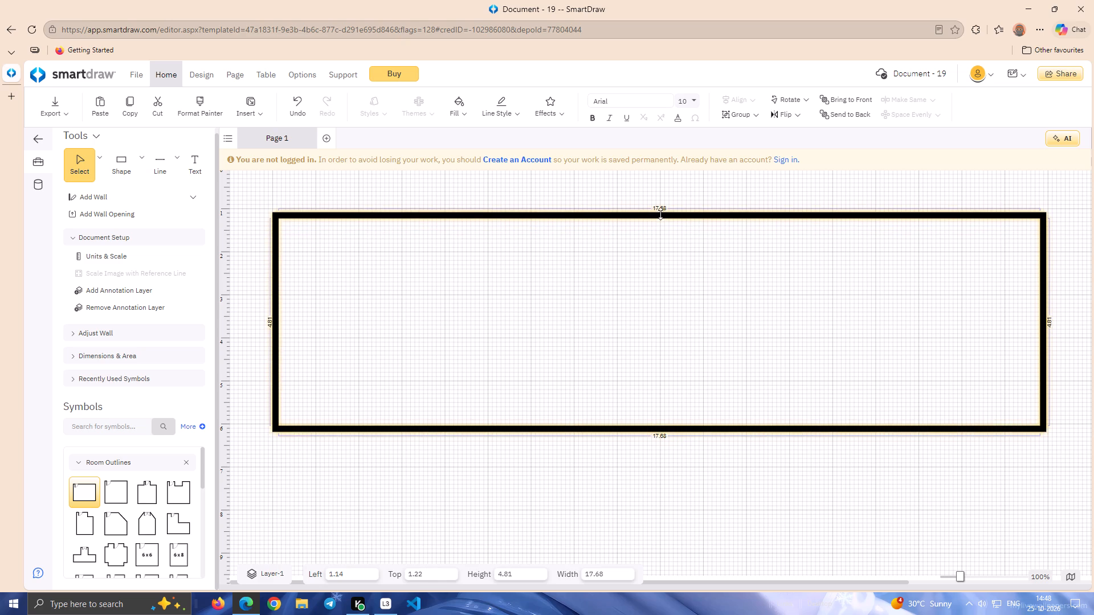
drag(660, 214, 660, 212)
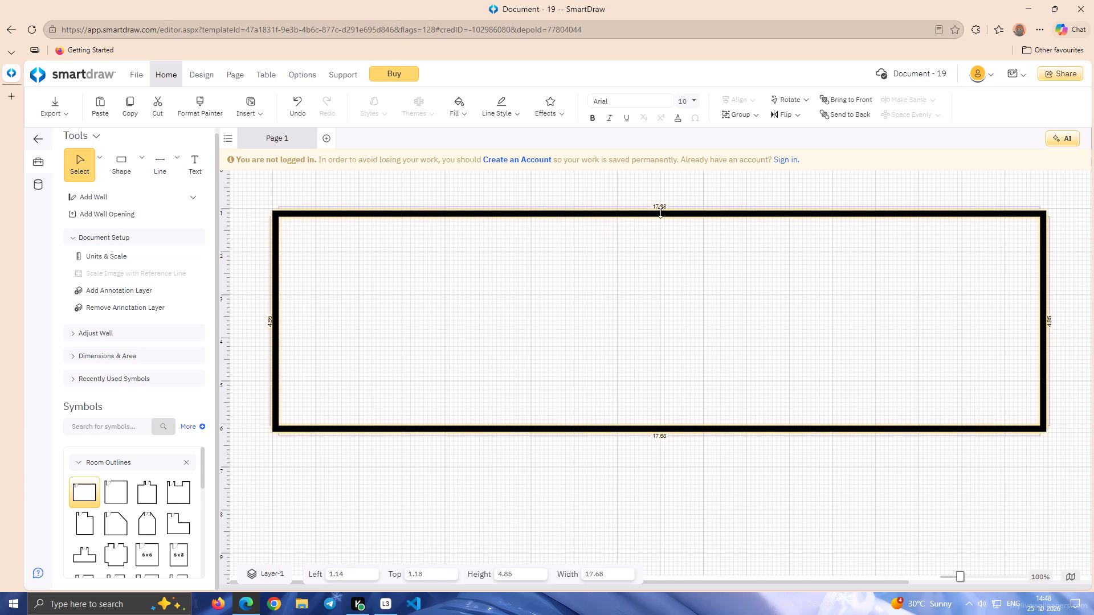
drag(660, 212, 661, 211)
click(1045, 323)
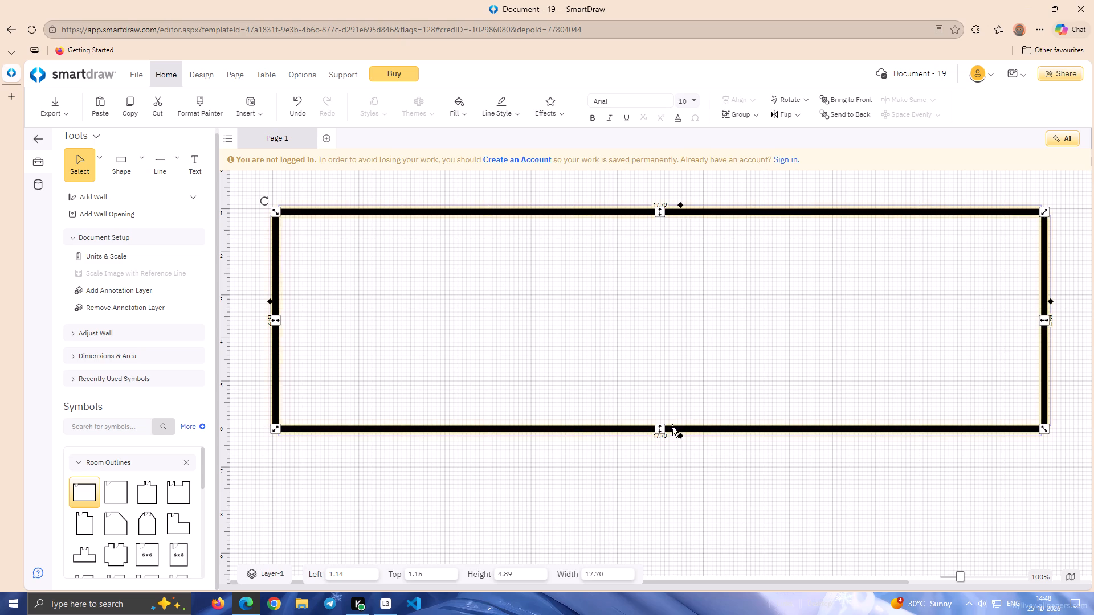
drag(660, 431, 664, 535)
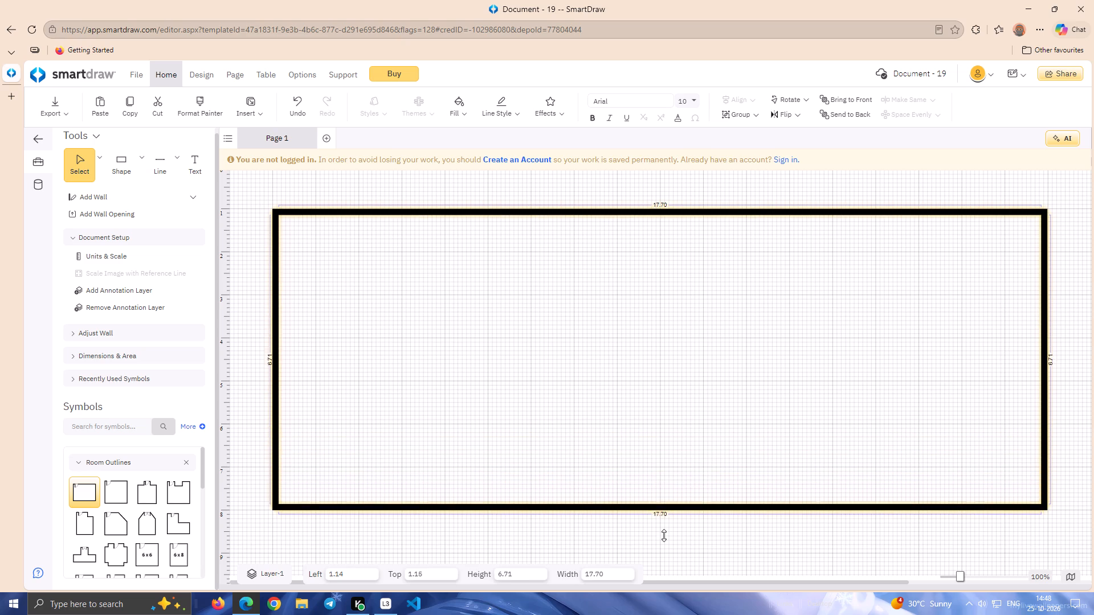
drag(664, 535, 666, 549)
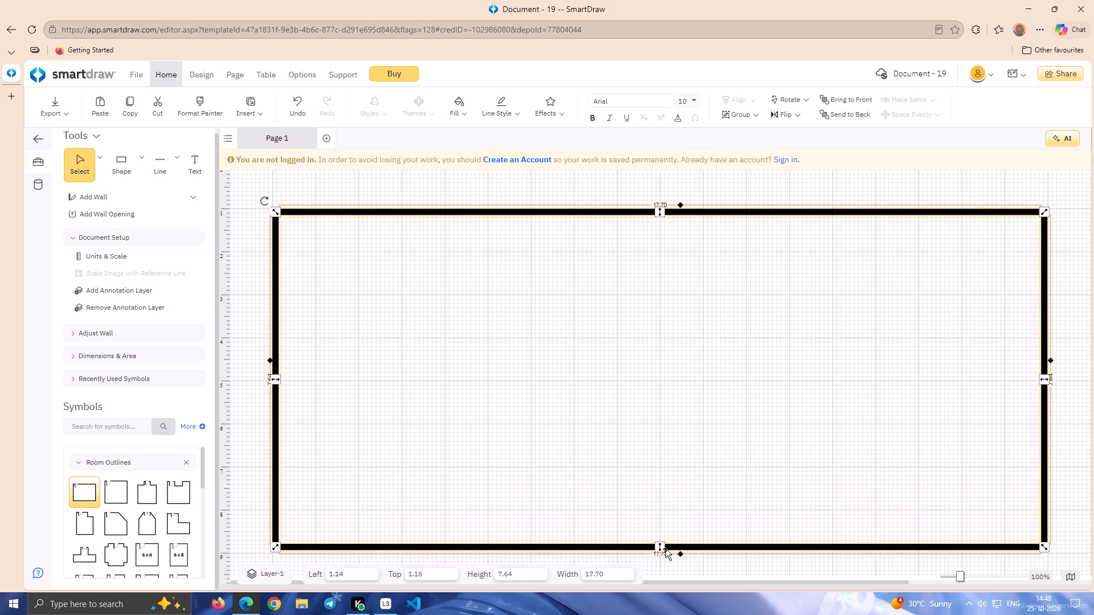
click(660, 546)
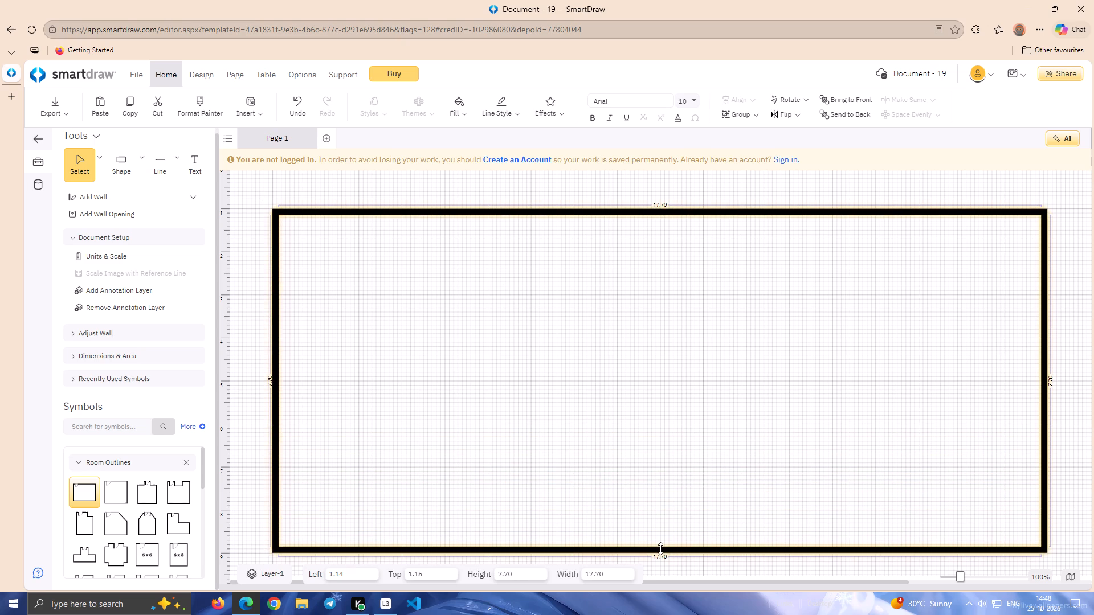
click(671, 500)
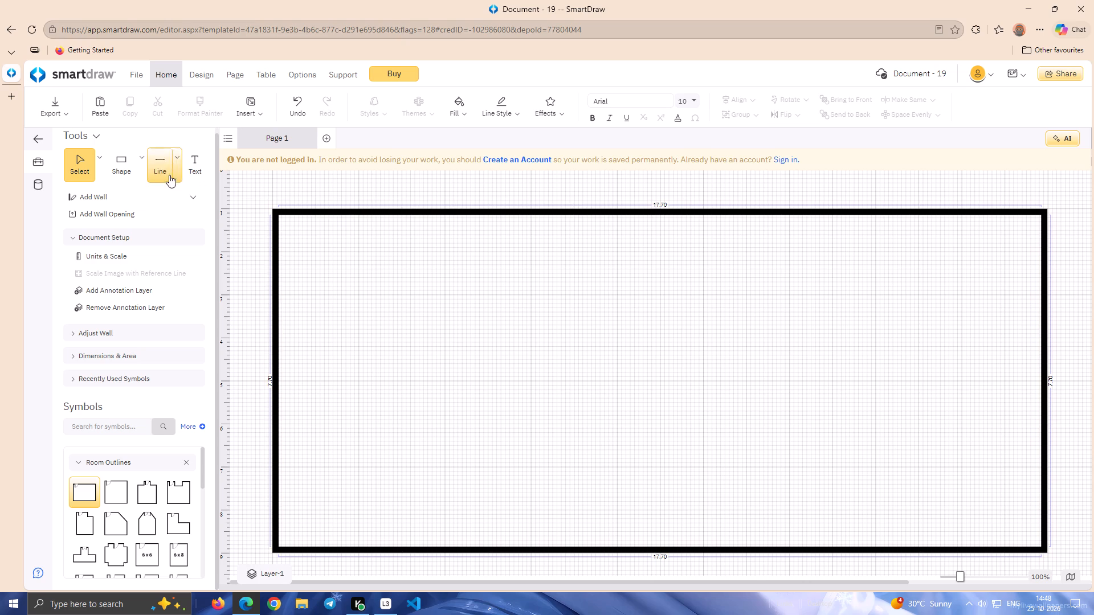
Look through the symbol library's categories and the shapes in the Room Outlines set.
click(201, 461)
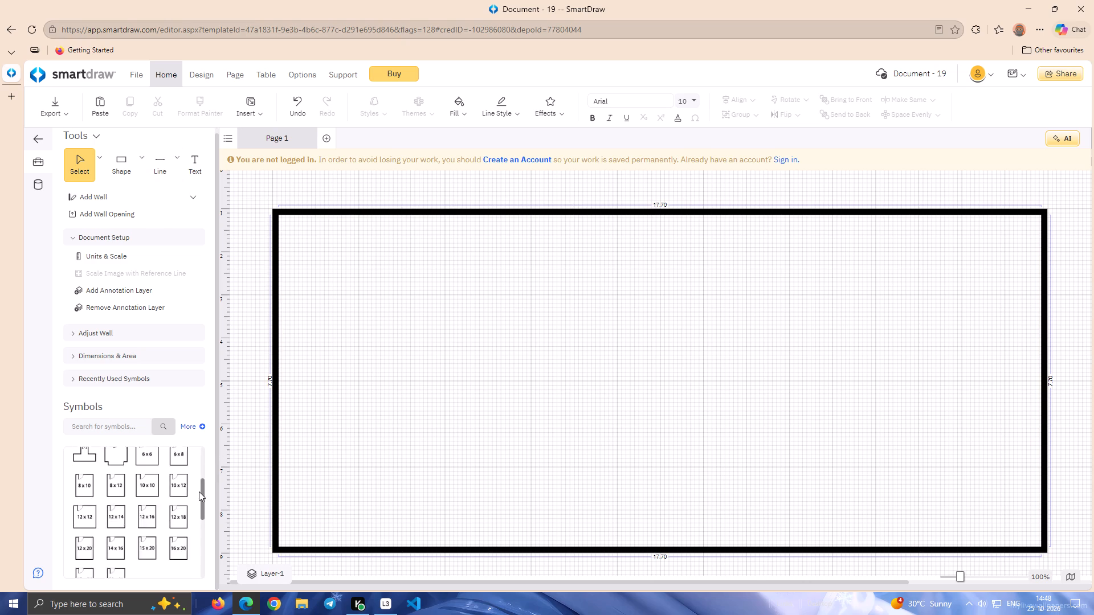
click(76, 462)
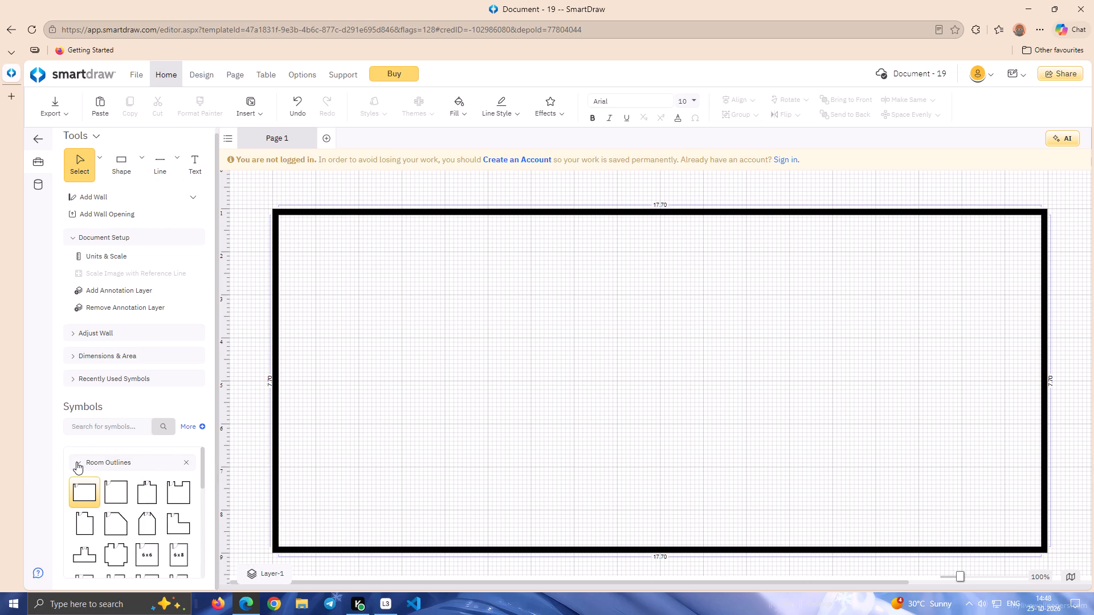
drag(204, 469, 200, 482)
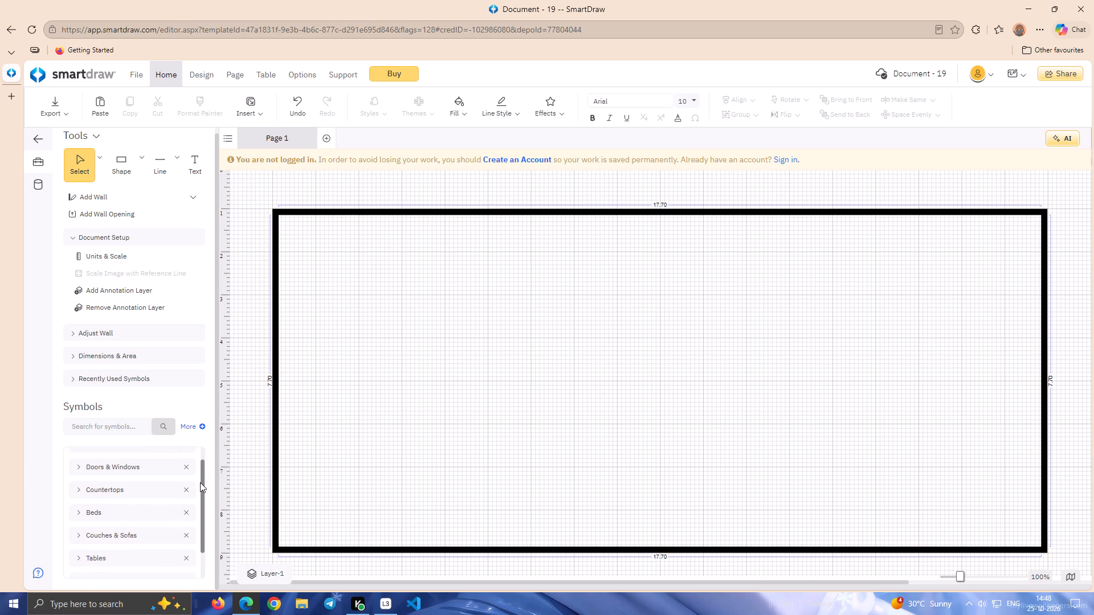
drag(200, 482, 200, 484)
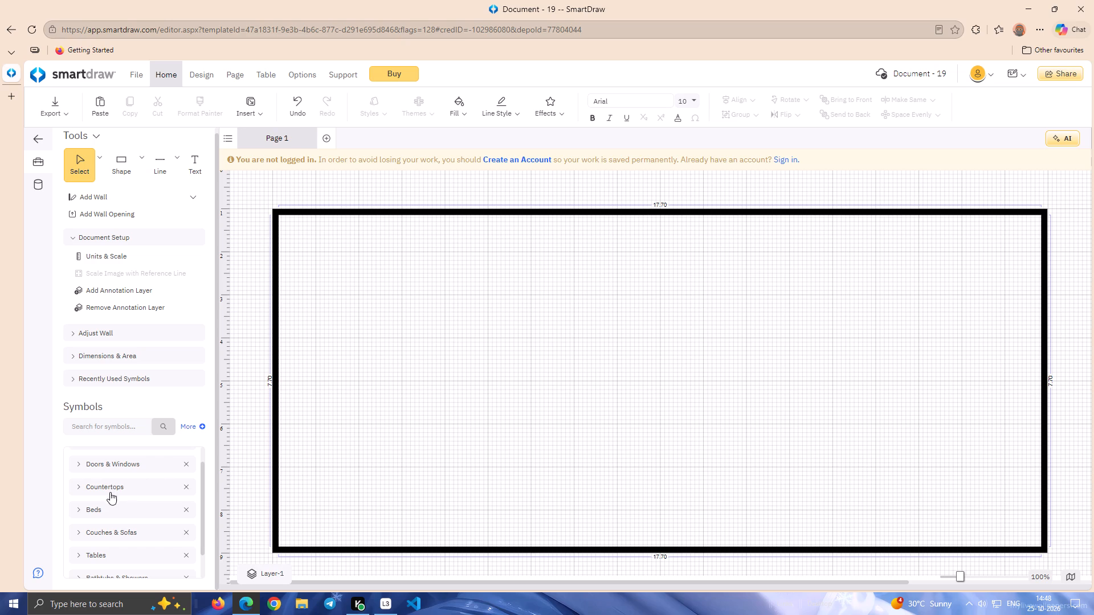
drag(198, 485, 201, 471)
drag(201, 471, 203, 453)
click(203, 453)
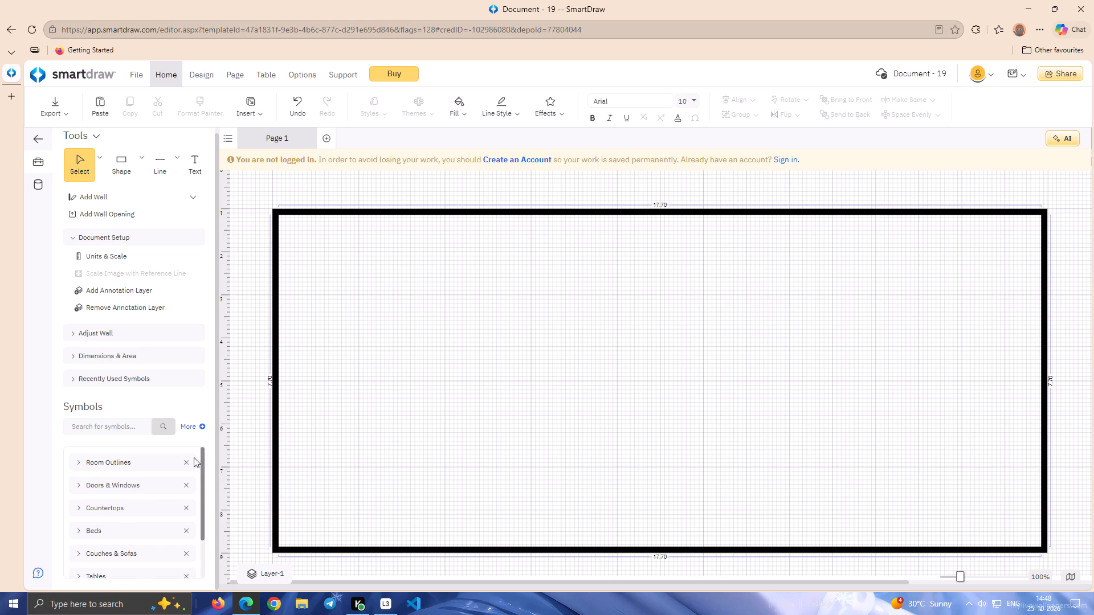
click(124, 462)
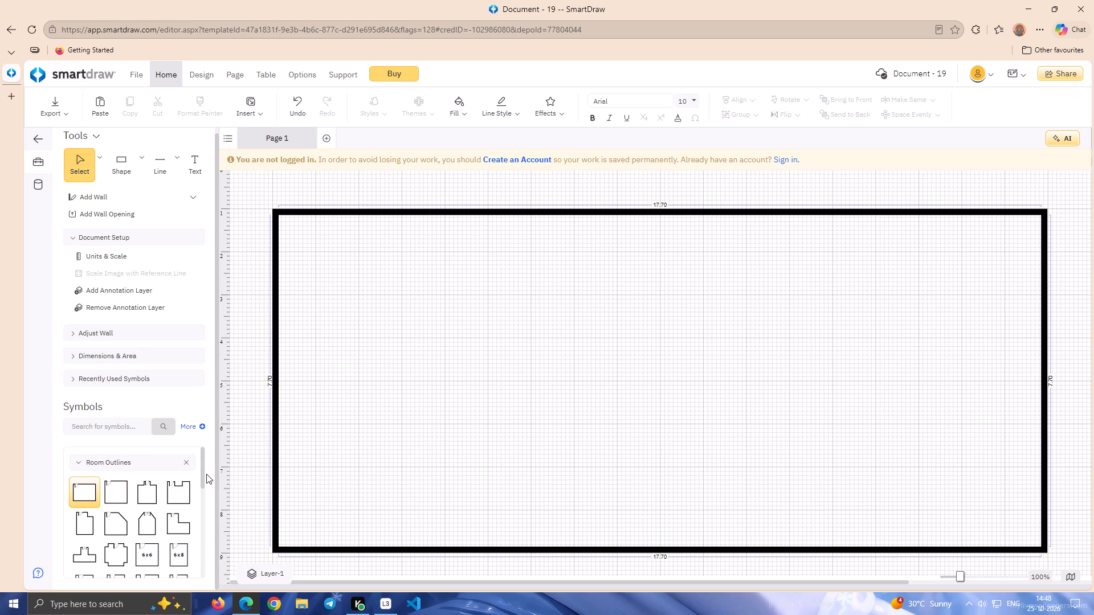
drag(202, 471, 201, 489)
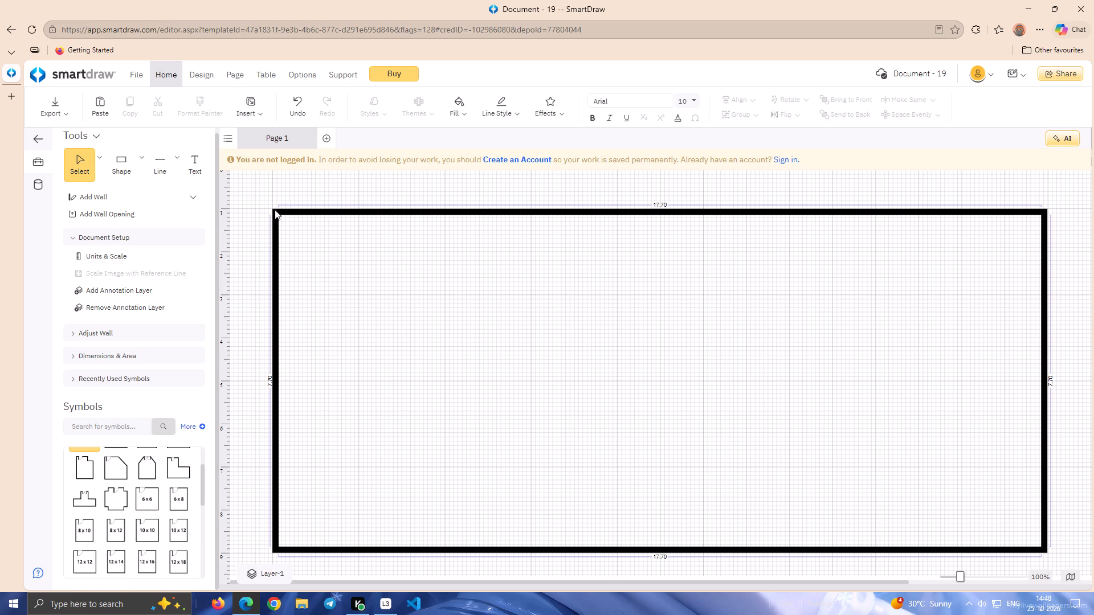
Draw a horizontal line about 3.49 long inward from the upper half of the room's left wall.
click(160, 161)
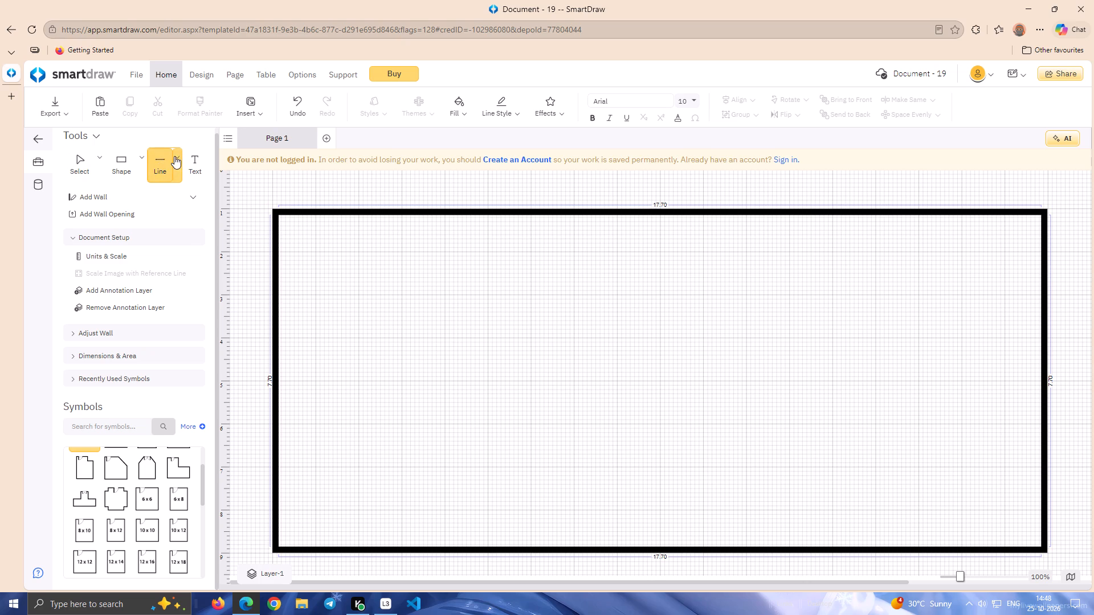
click(174, 156)
click(201, 206)
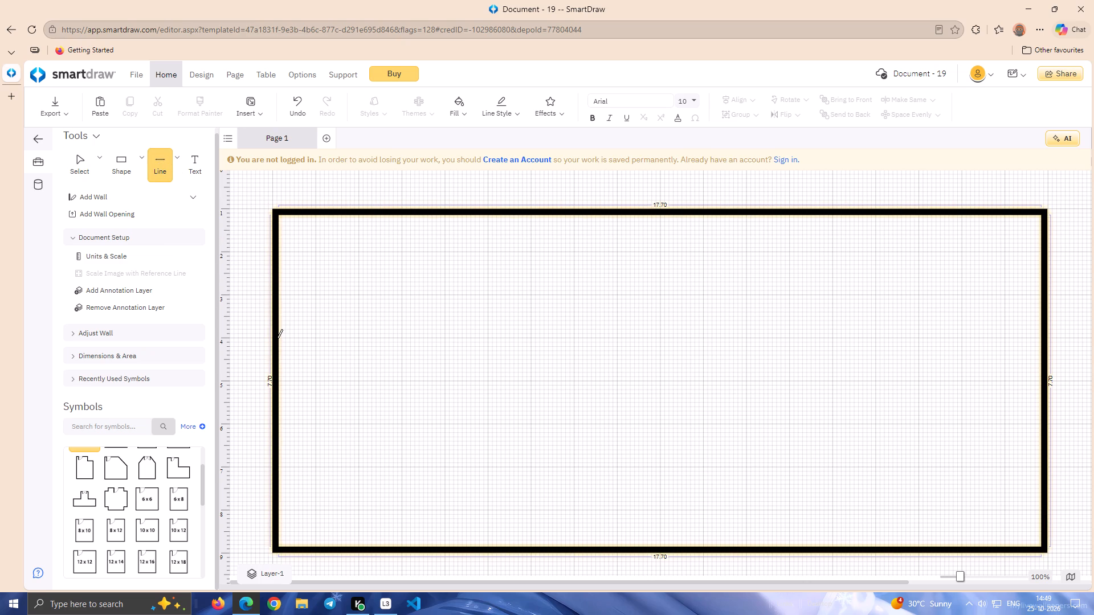
drag(277, 338, 404, 341)
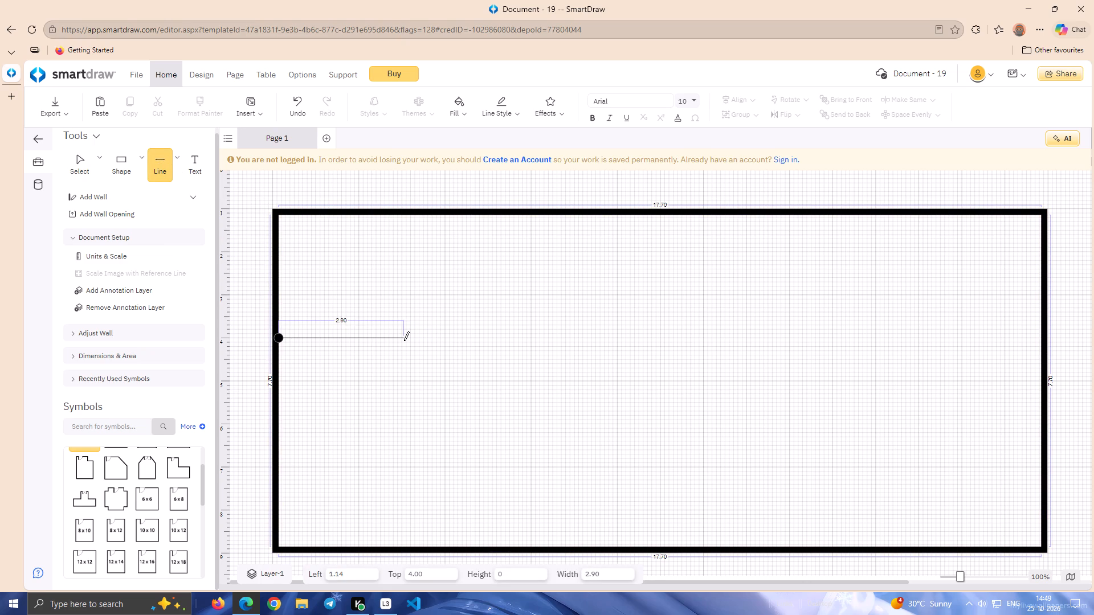
drag(404, 341, 443, 337)
drag(443, 337, 429, 335)
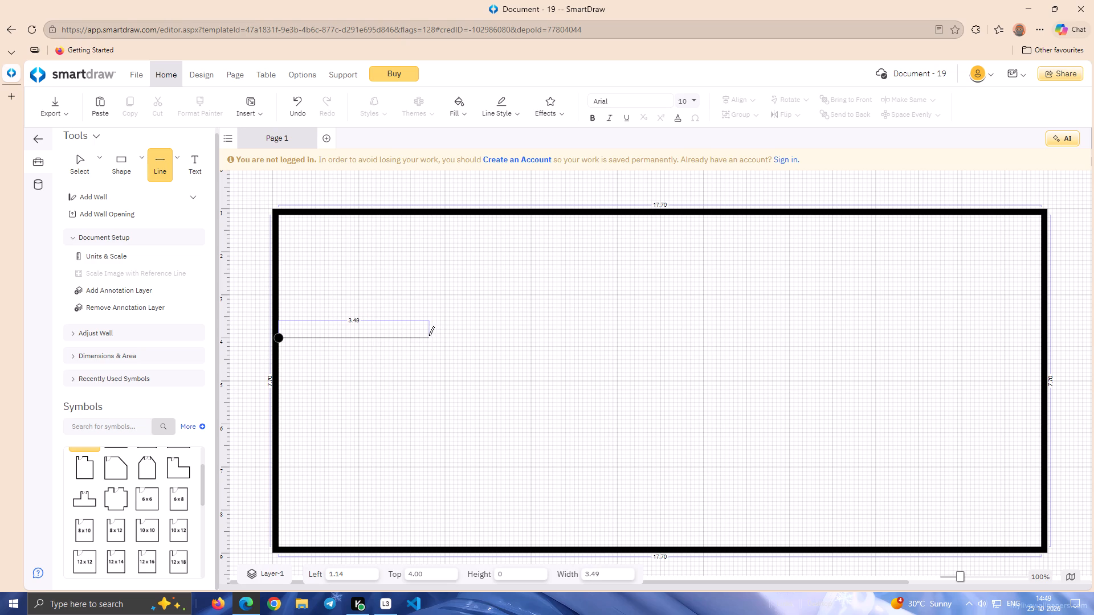
drag(429, 335, 427, 337)
drag(427, 337, 429, 337)
drag(429, 337, 445, 337)
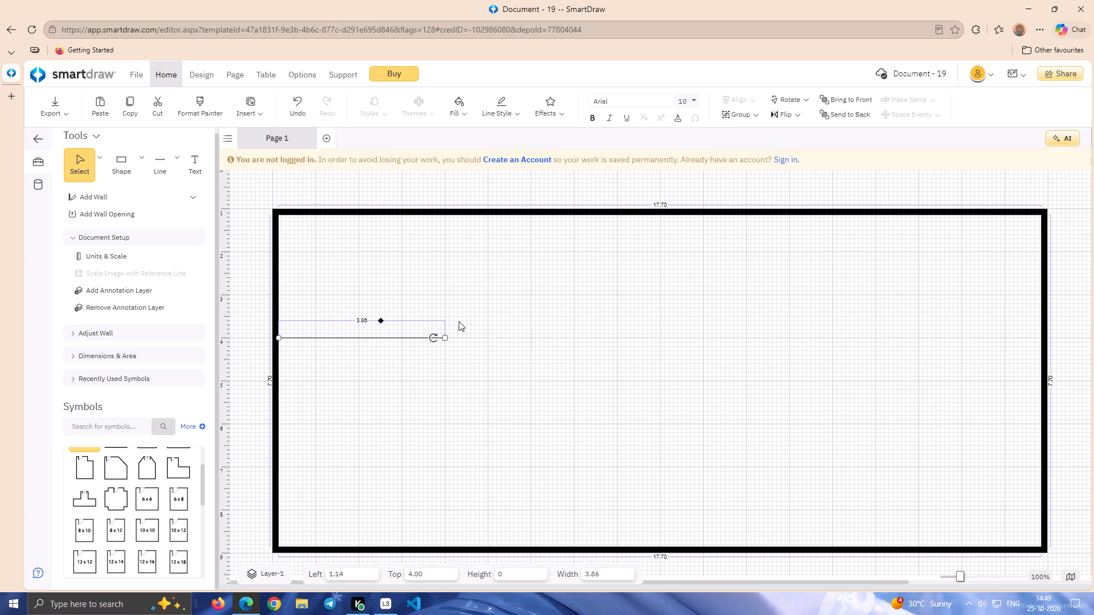
drag(444, 336, 428, 335)
drag(428, 335, 430, 335)
click(417, 362)
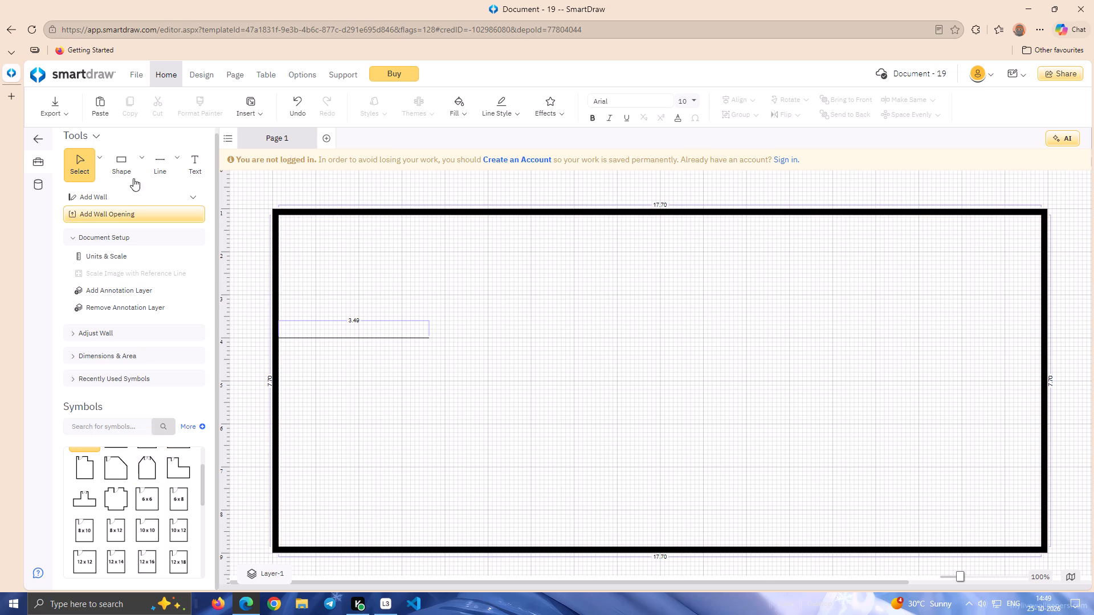
Draw a vertical line about 2.84 long from the horizontal line's free end up to the room's upper wall.
click(157, 164)
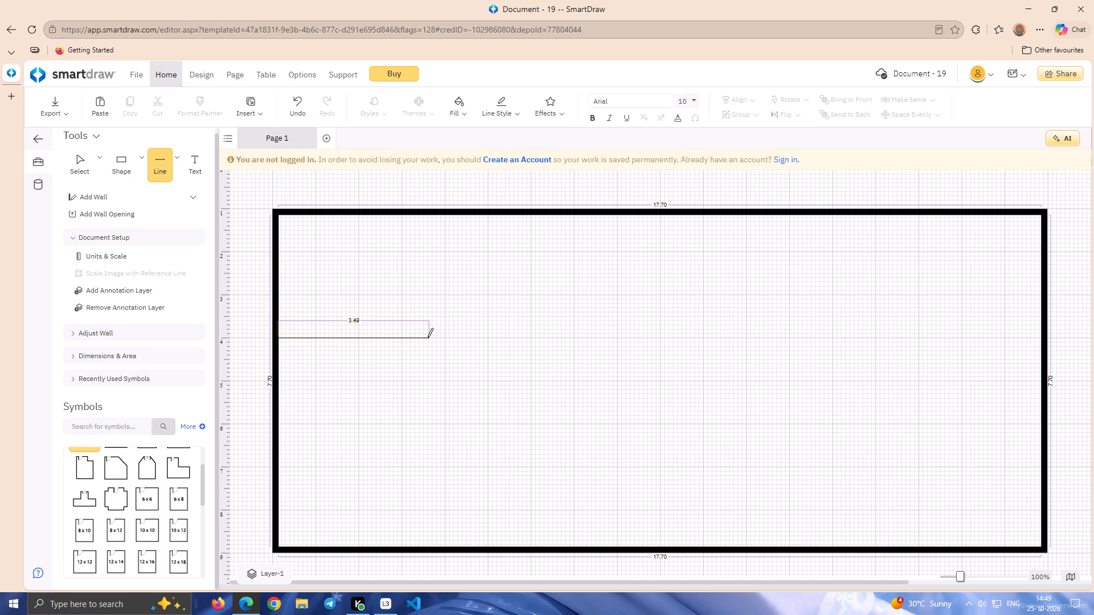
drag(428, 337, 429, 214)
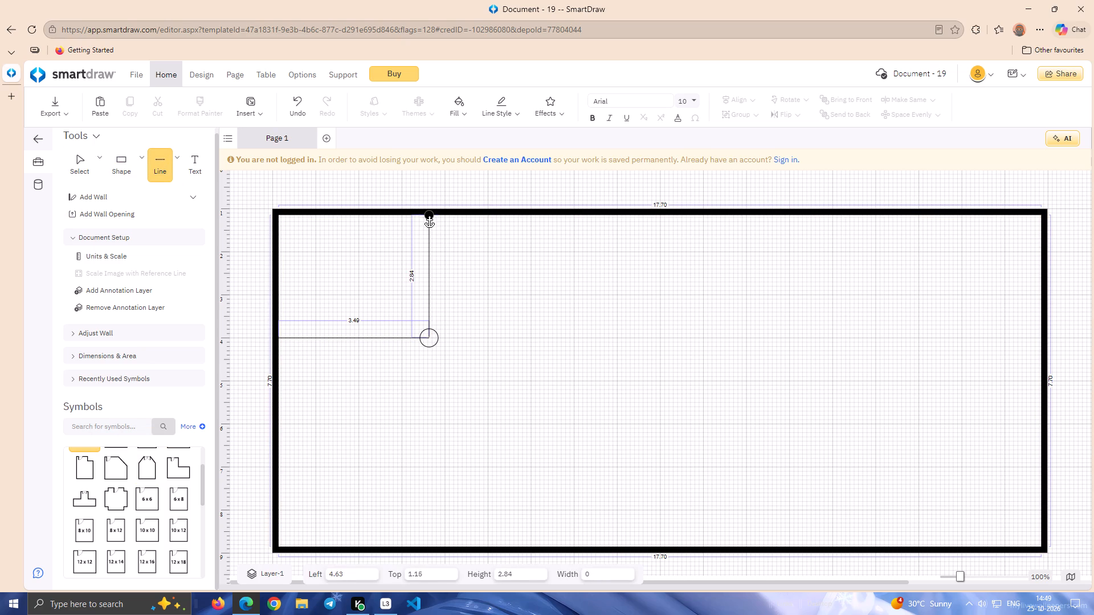
drag(429, 214, 429, 215)
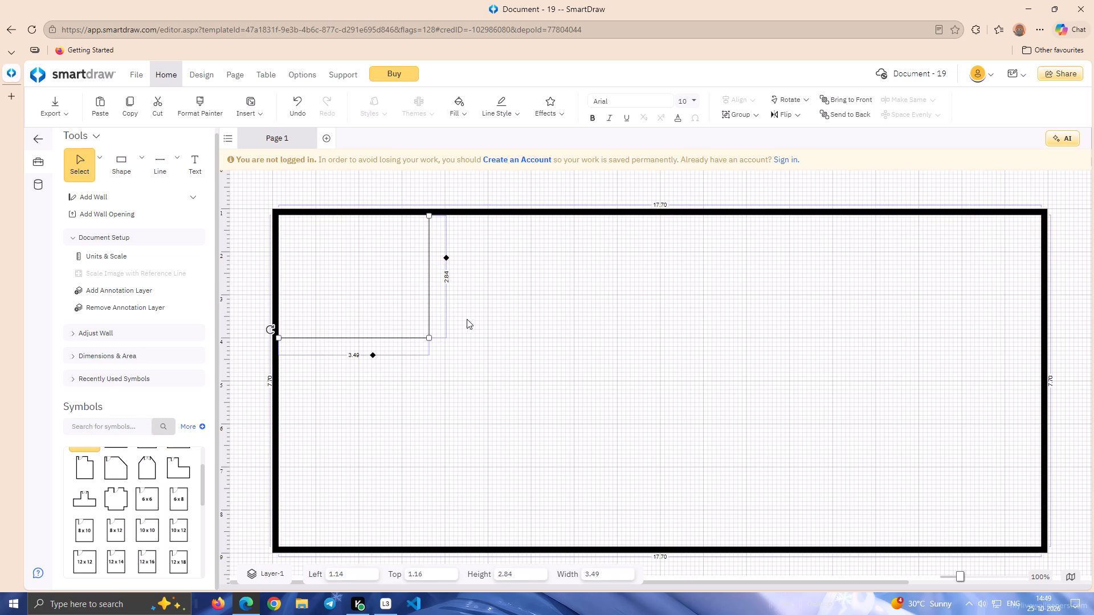
Move the dimension lines of the vertical and horizontal partition lines close to the lines they measure.
drag(446, 259, 435, 260)
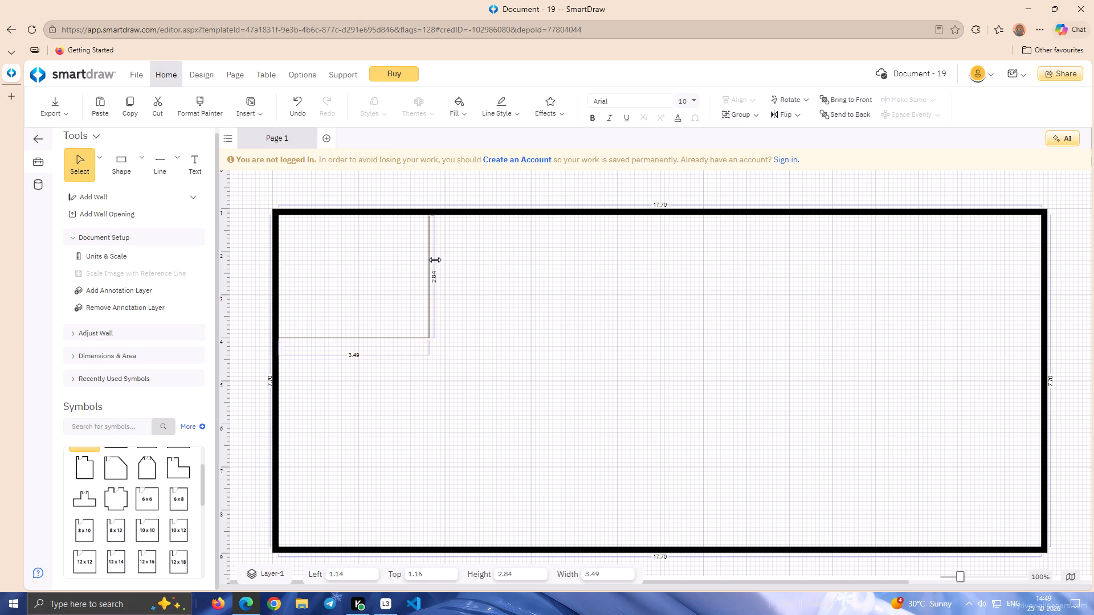
drag(435, 260, 433, 261)
click(459, 282)
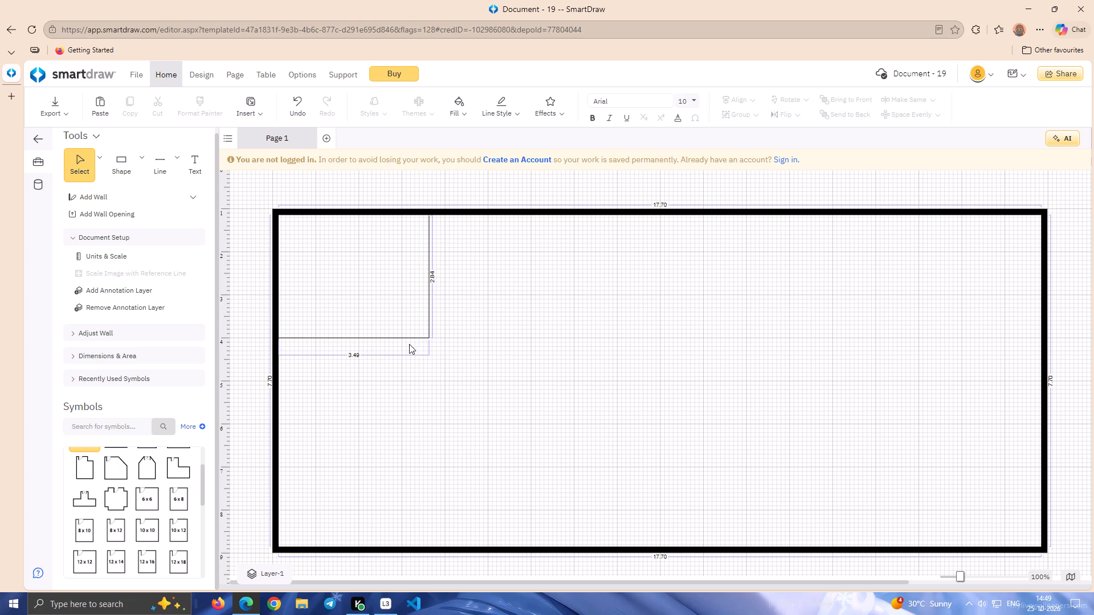
click(410, 339)
drag(371, 355, 379, 343)
click(374, 384)
click(391, 285)
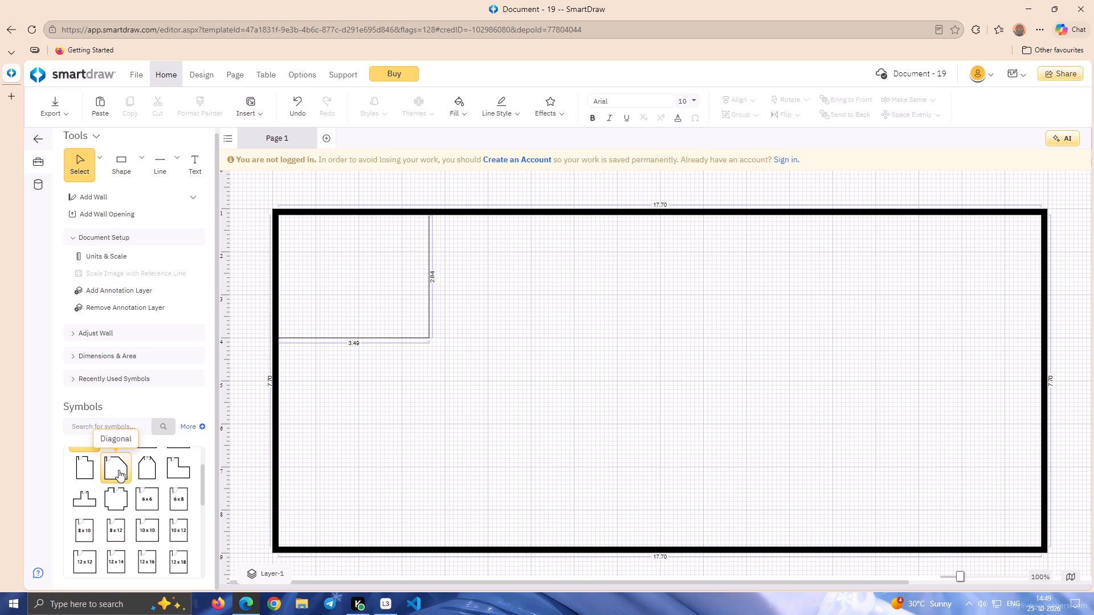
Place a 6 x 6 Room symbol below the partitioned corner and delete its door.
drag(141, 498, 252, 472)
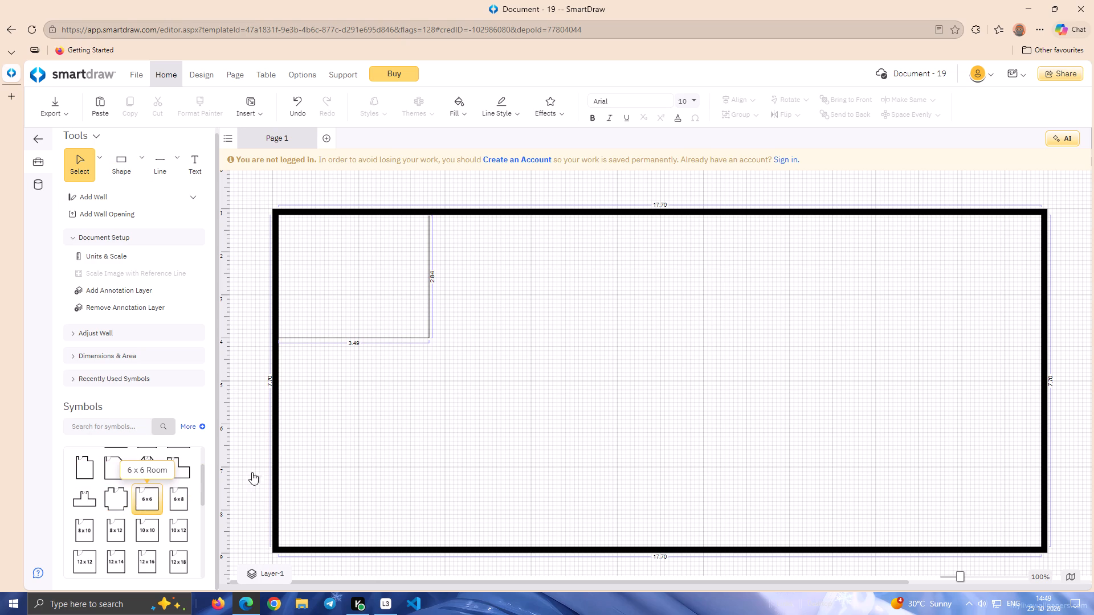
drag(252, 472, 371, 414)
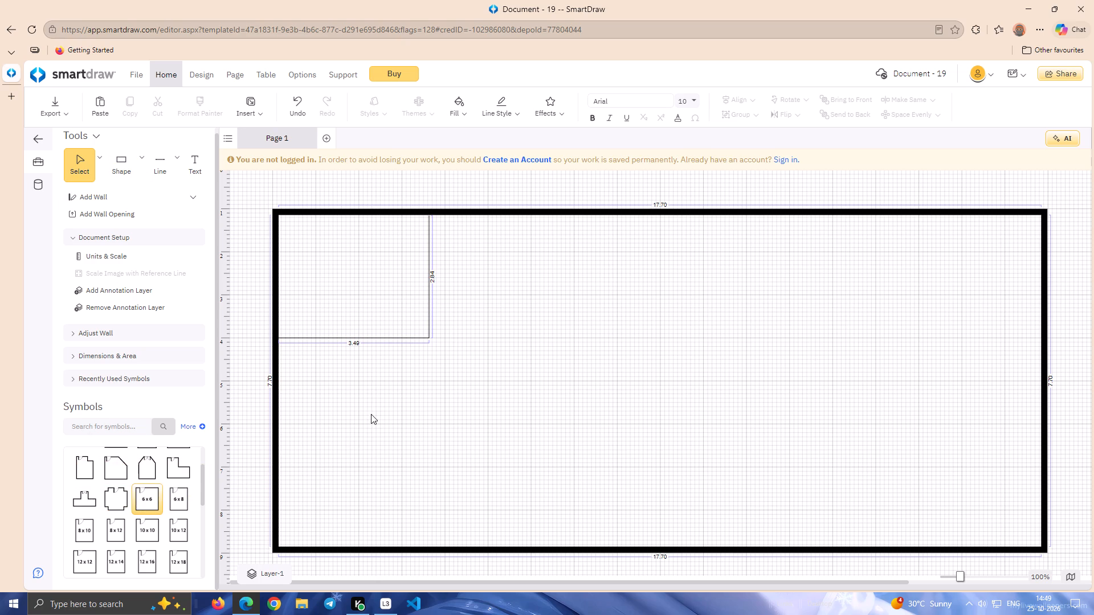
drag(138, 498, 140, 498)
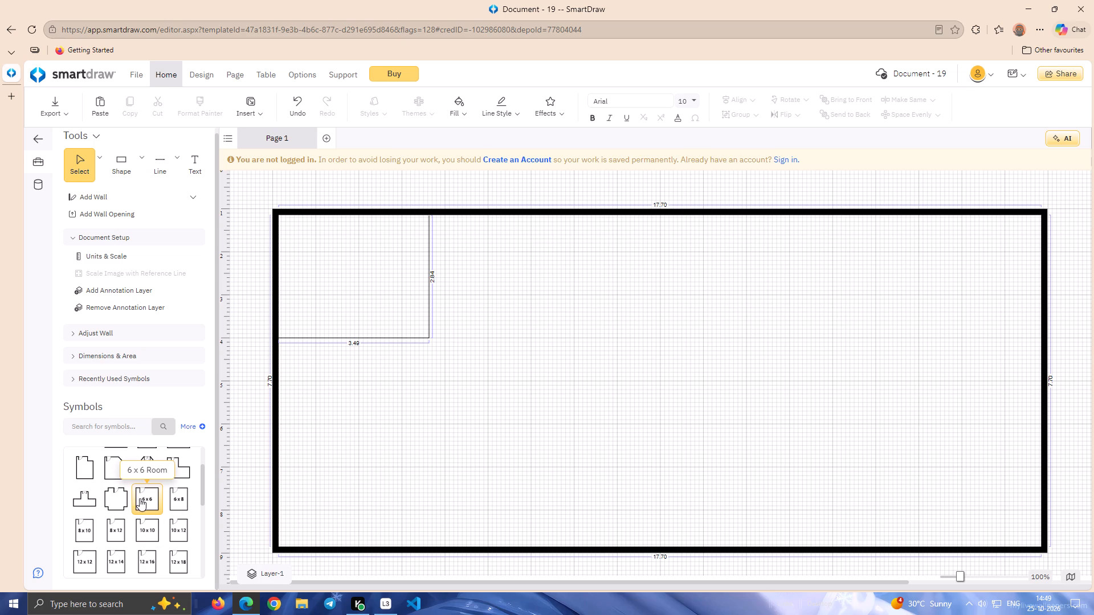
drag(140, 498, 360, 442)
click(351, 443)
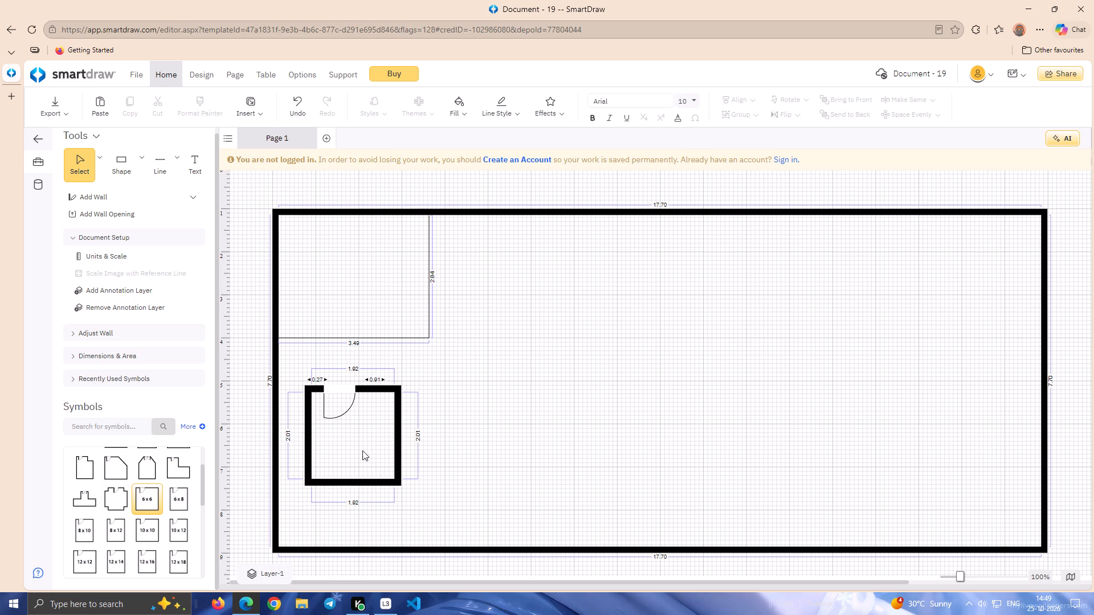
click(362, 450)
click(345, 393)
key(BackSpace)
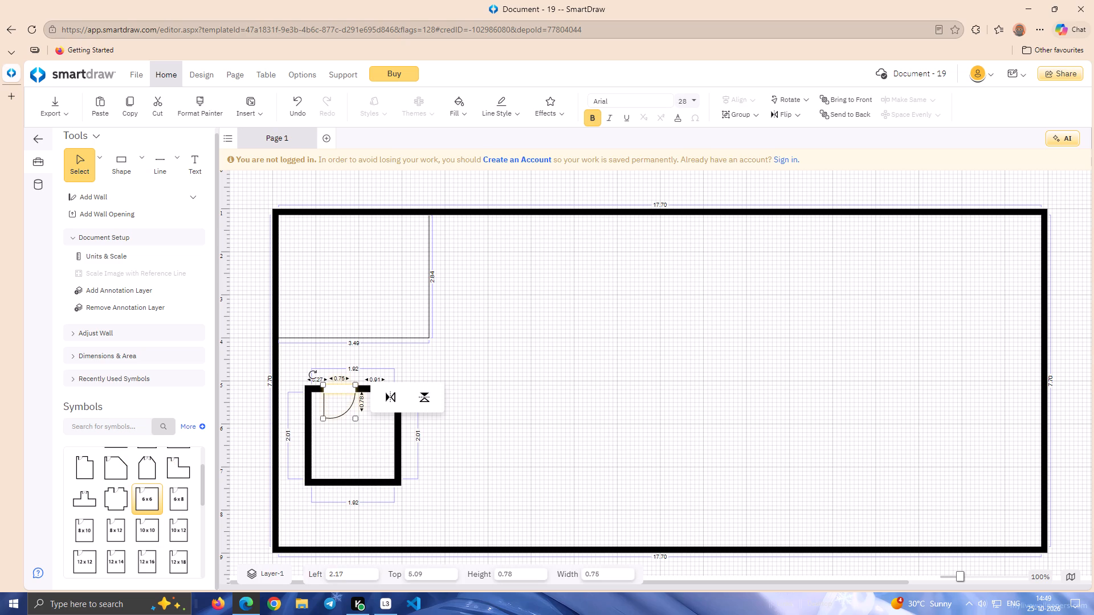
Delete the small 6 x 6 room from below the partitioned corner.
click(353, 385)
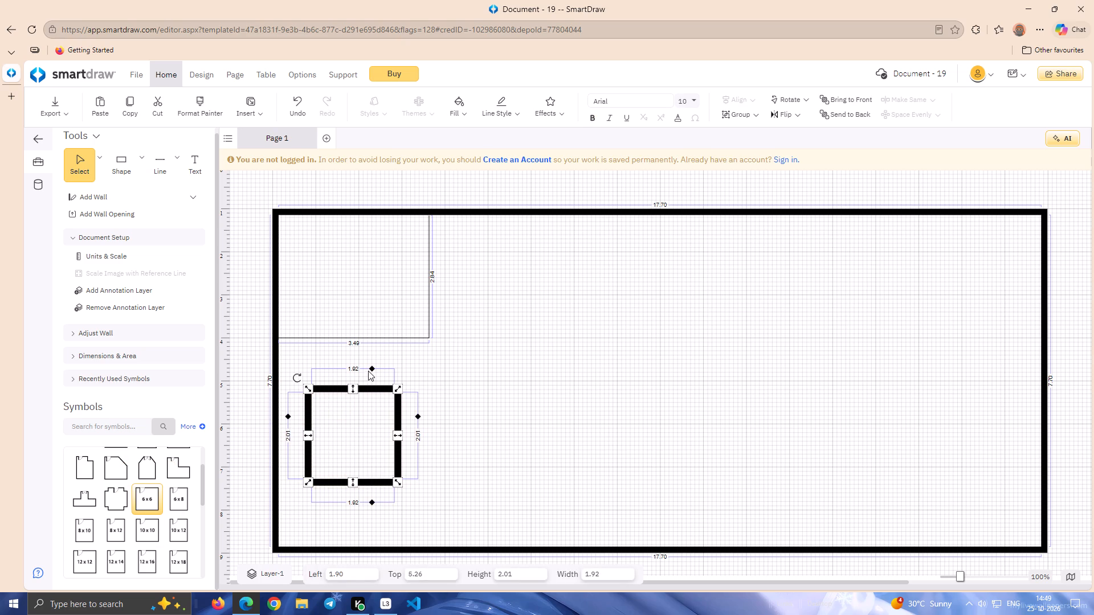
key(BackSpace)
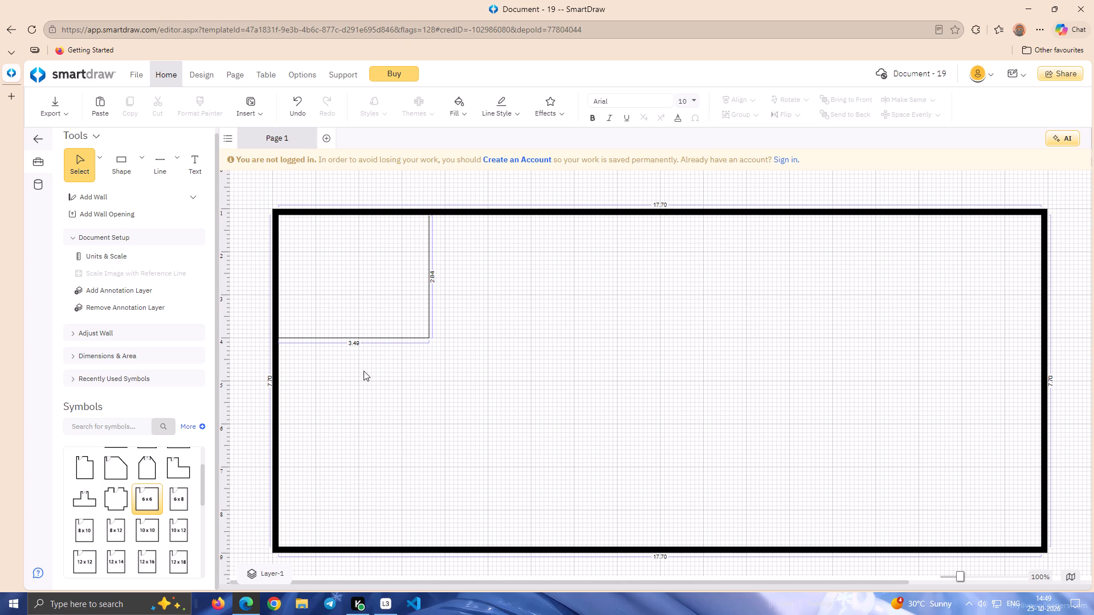
Add the text label TOILET & WASHROOM inside the partitioned corner room.
click(150, 171)
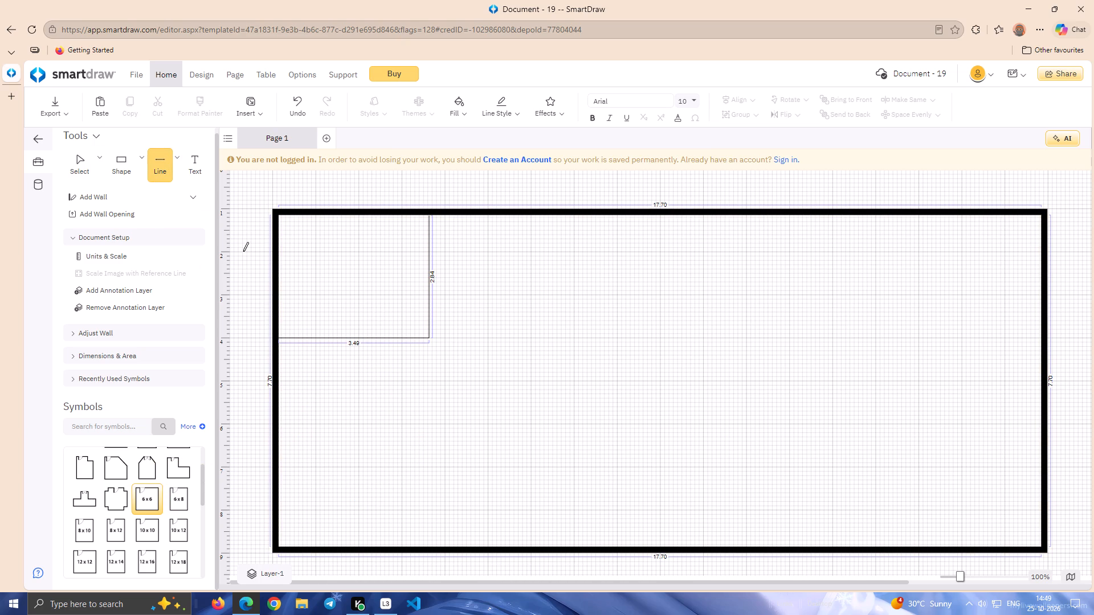
click(183, 165)
click(302, 248)
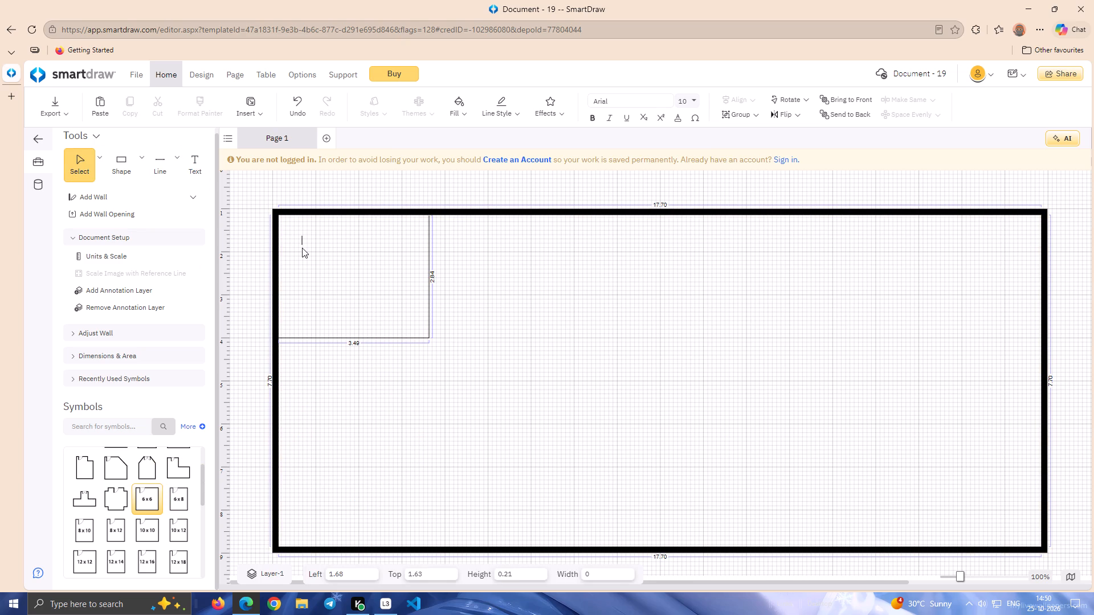
text(TOILET)
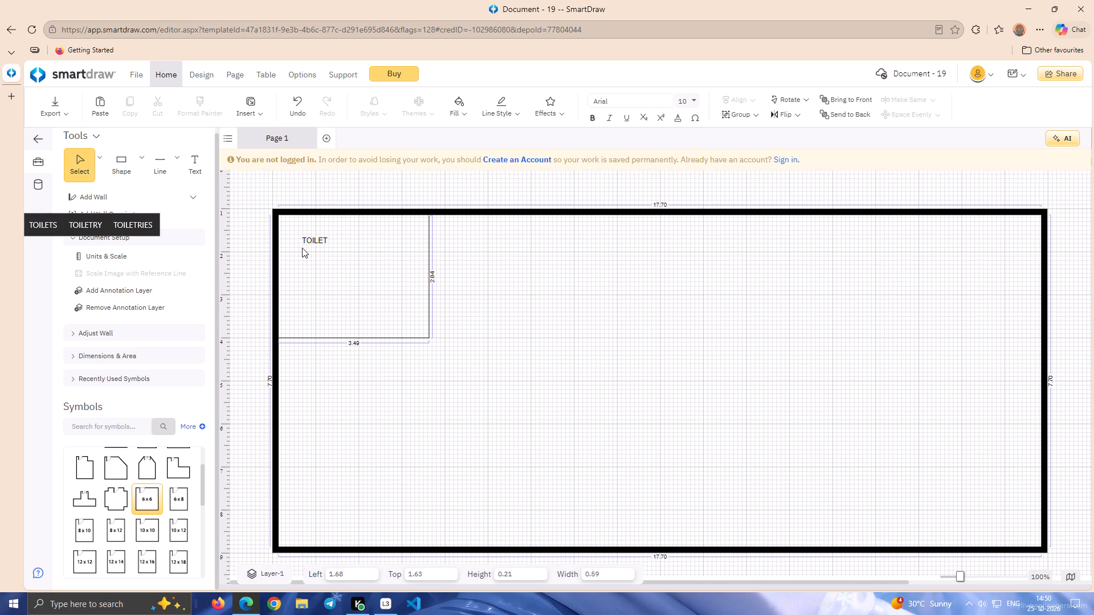
key(space)
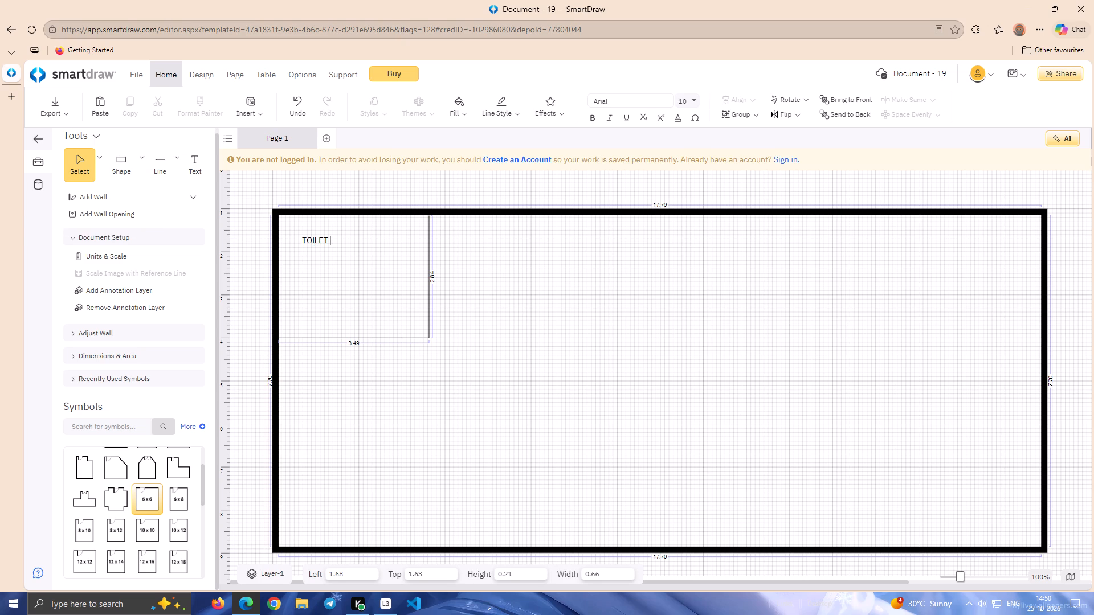
key(shift+ampersand)
key(space)
text(WASHROOM)
click(287, 255)
click(325, 274)
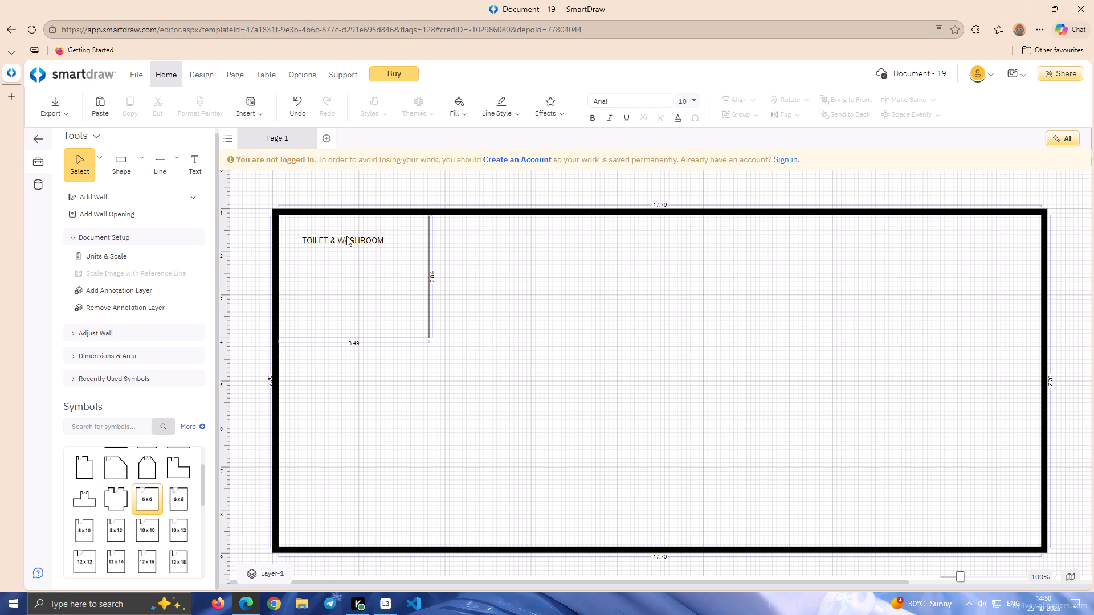
Move the TOILET & WASHROOM label to the centre of the partitioned corner room.
drag(347, 241, 353, 233)
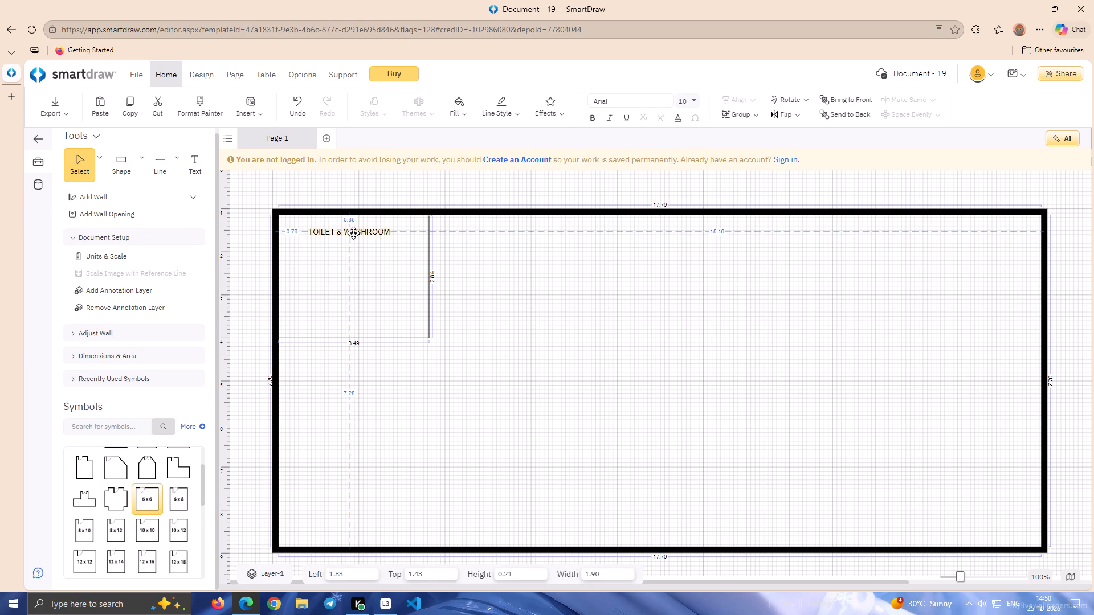
drag(353, 233, 353, 228)
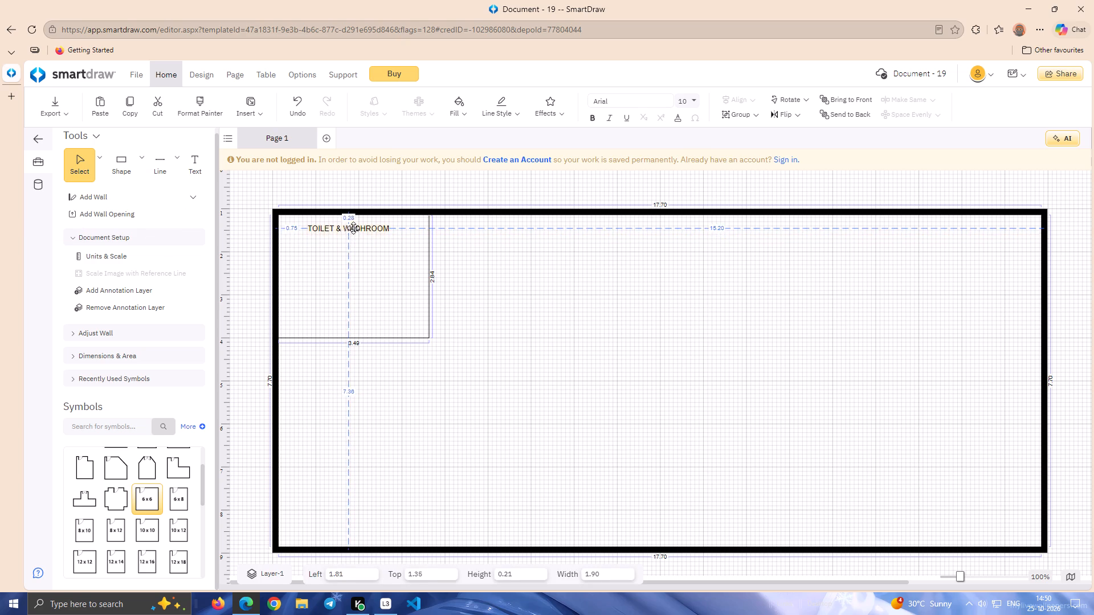
drag(353, 228, 357, 227)
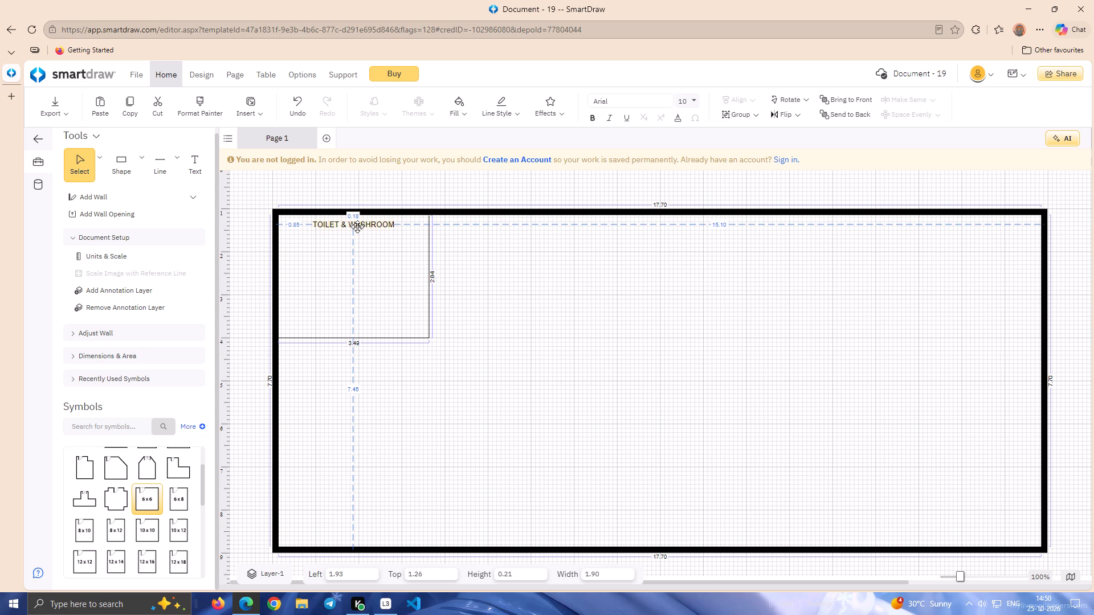
drag(357, 227, 357, 280)
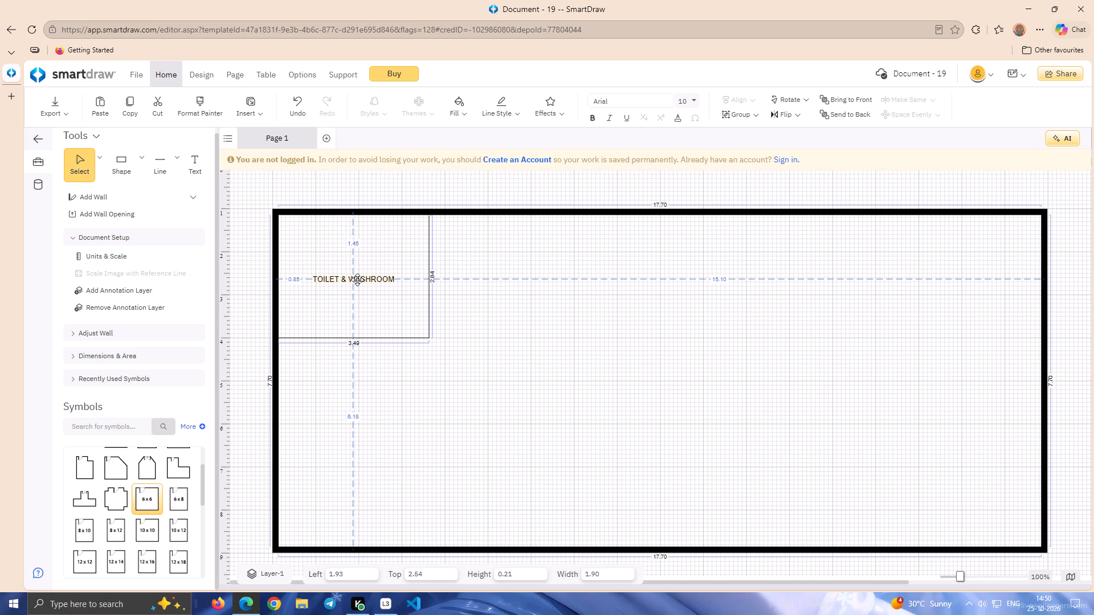
drag(357, 280, 359, 280)
click(548, 326)
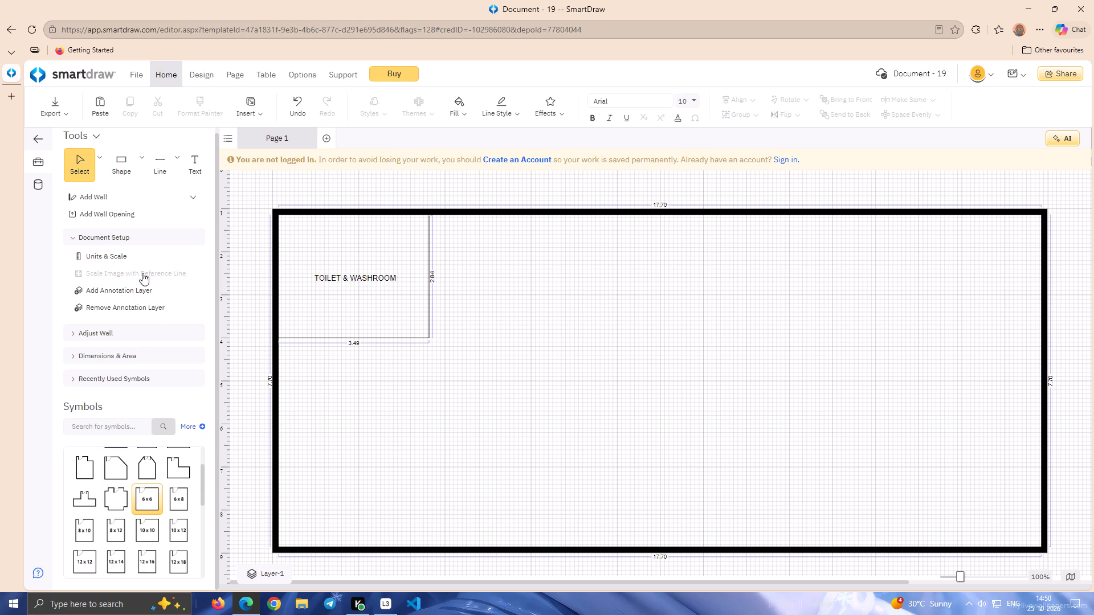
Move the 7.70 dimension line of the room's left wall farther outward from the wall.
click(156, 156)
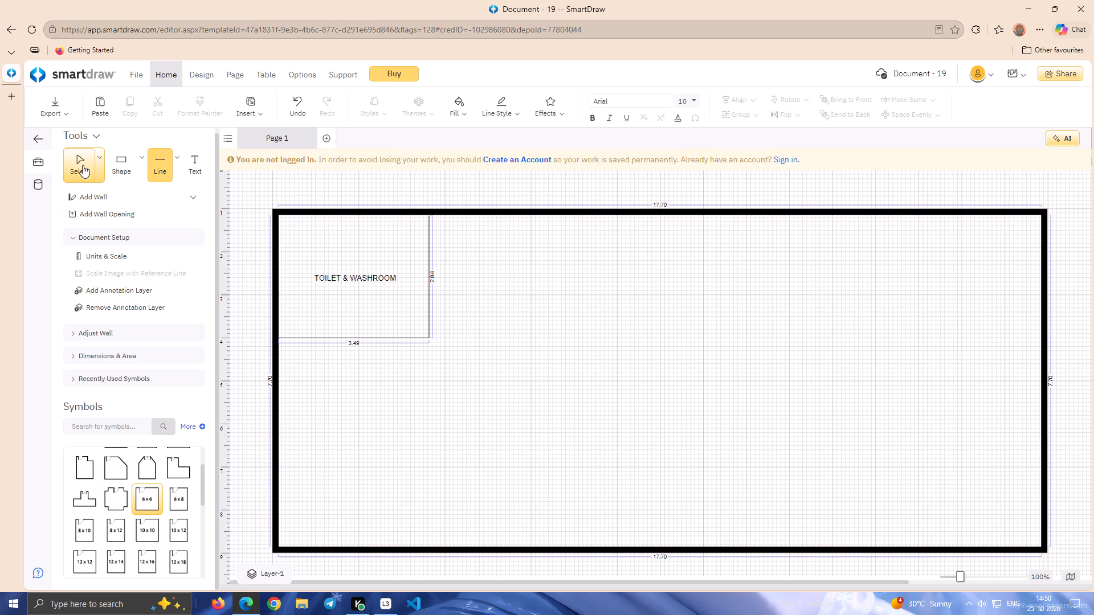
click(81, 164)
click(277, 376)
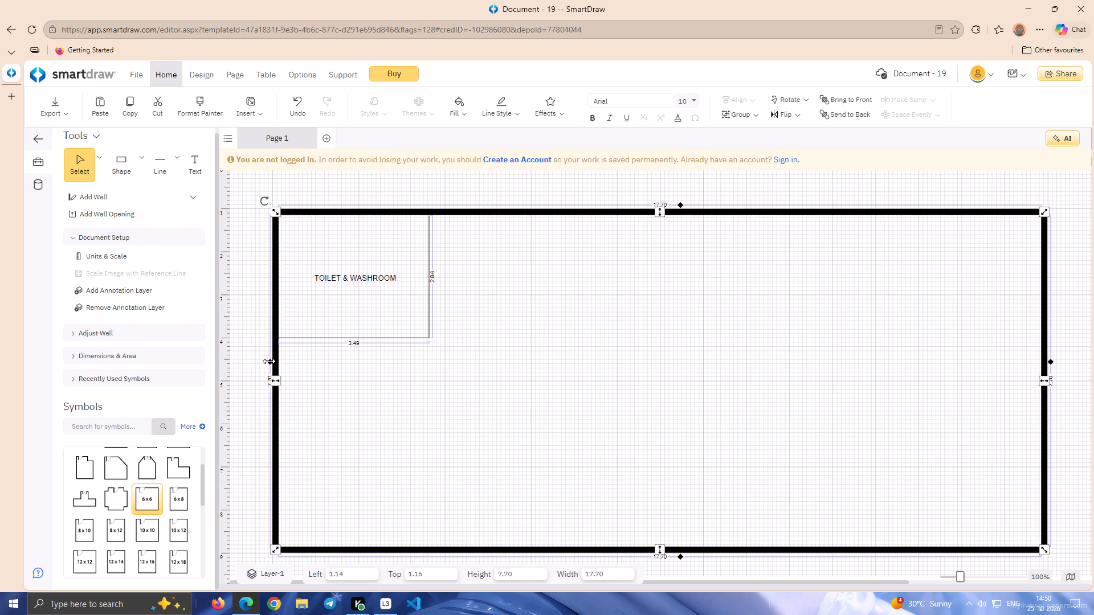
drag(269, 363, 264, 368)
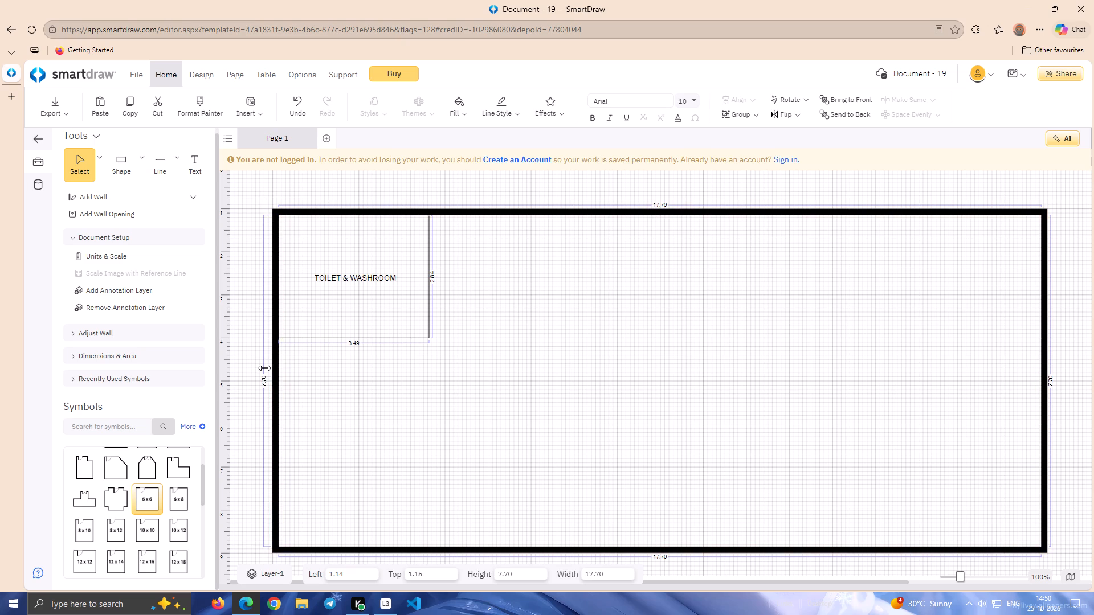
drag(264, 368, 241, 370)
click(256, 359)
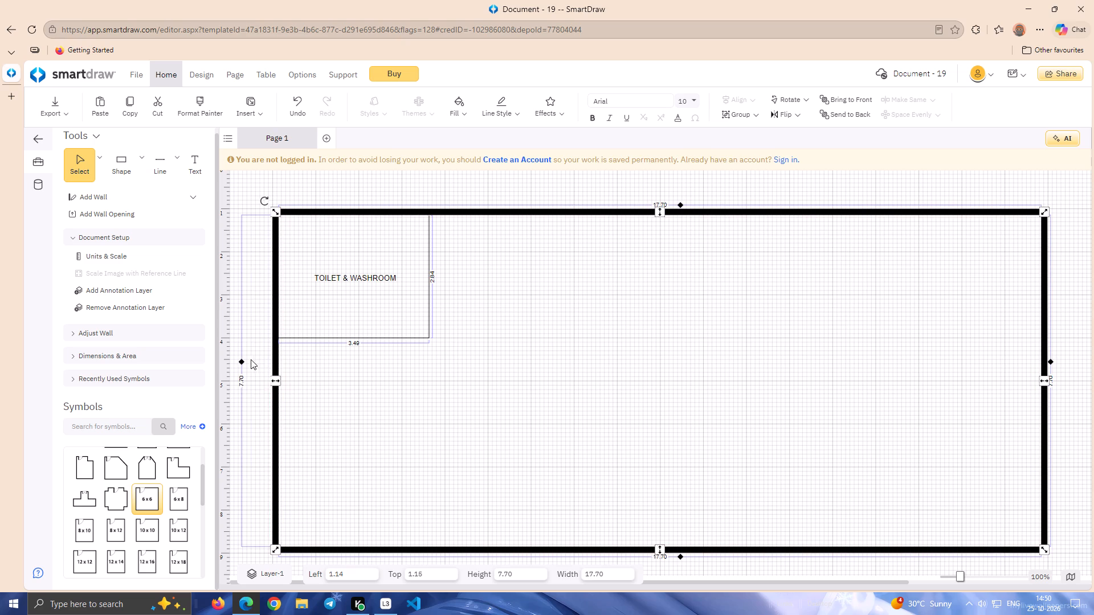
Draw a horizontal line about 3.93 long from the room's left wall, just below the toilet partition.
click(157, 163)
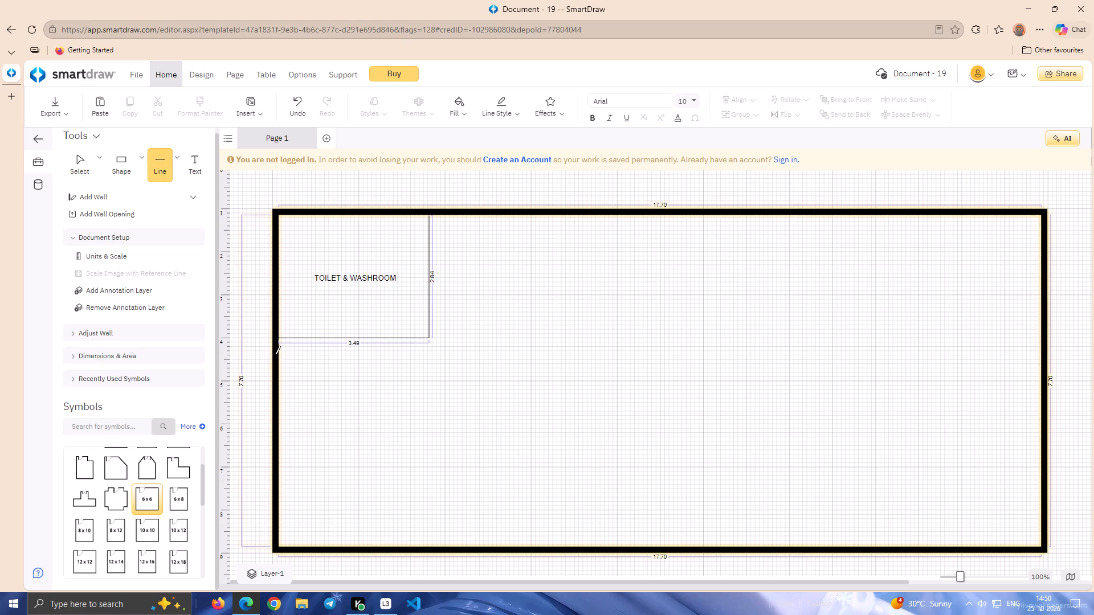
drag(276, 355, 441, 368)
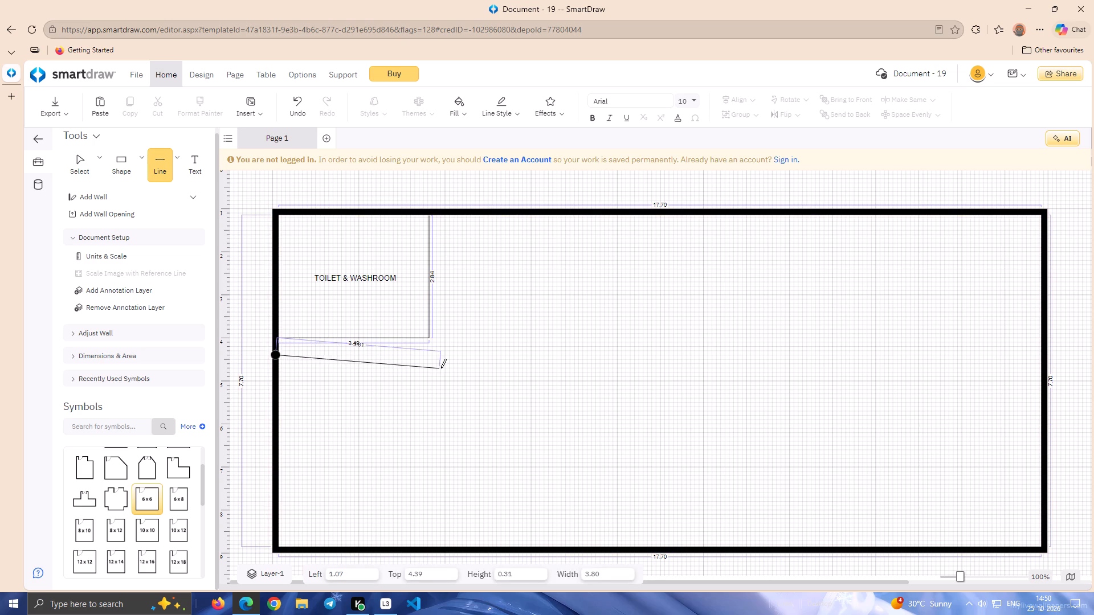
drag(441, 368, 449, 362)
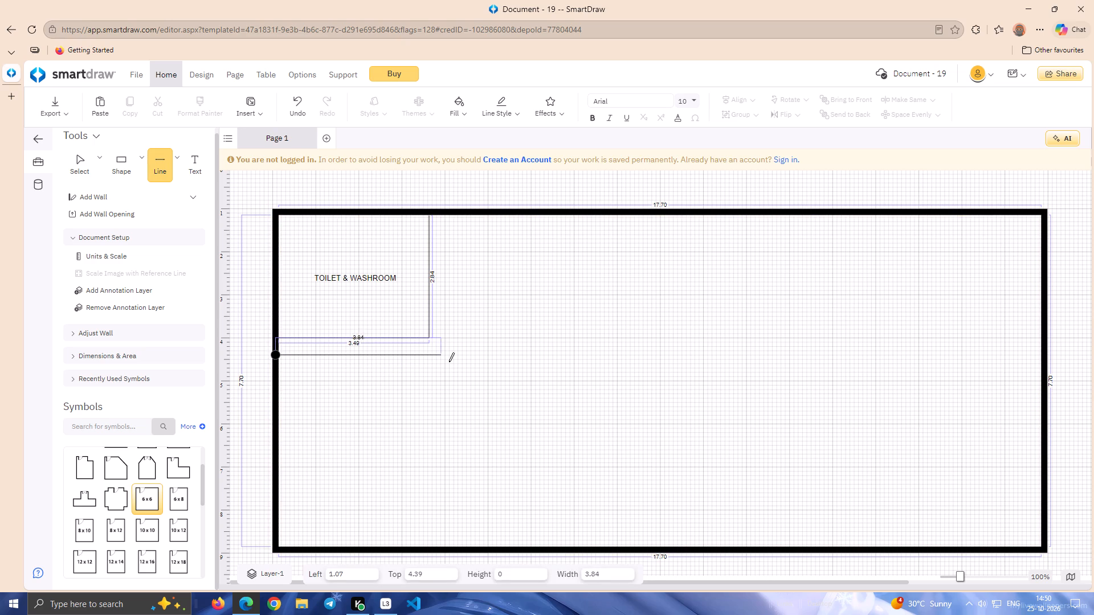
drag(449, 362, 445, 360)
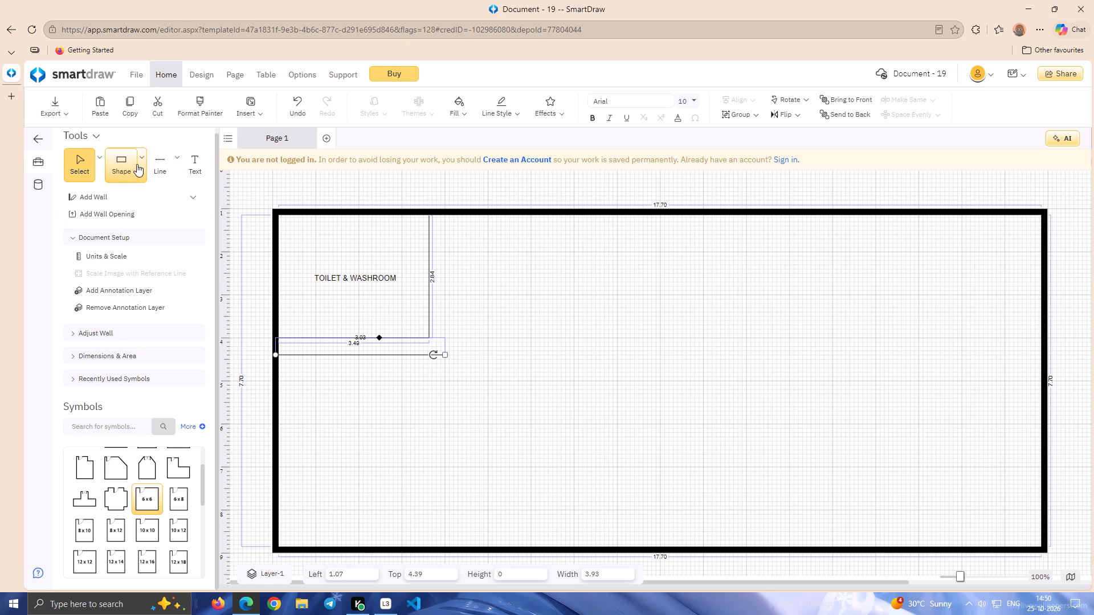
Draw a second horizontal line about 3.86 long from the left wall, about 1.2 below the previous line.
click(154, 159)
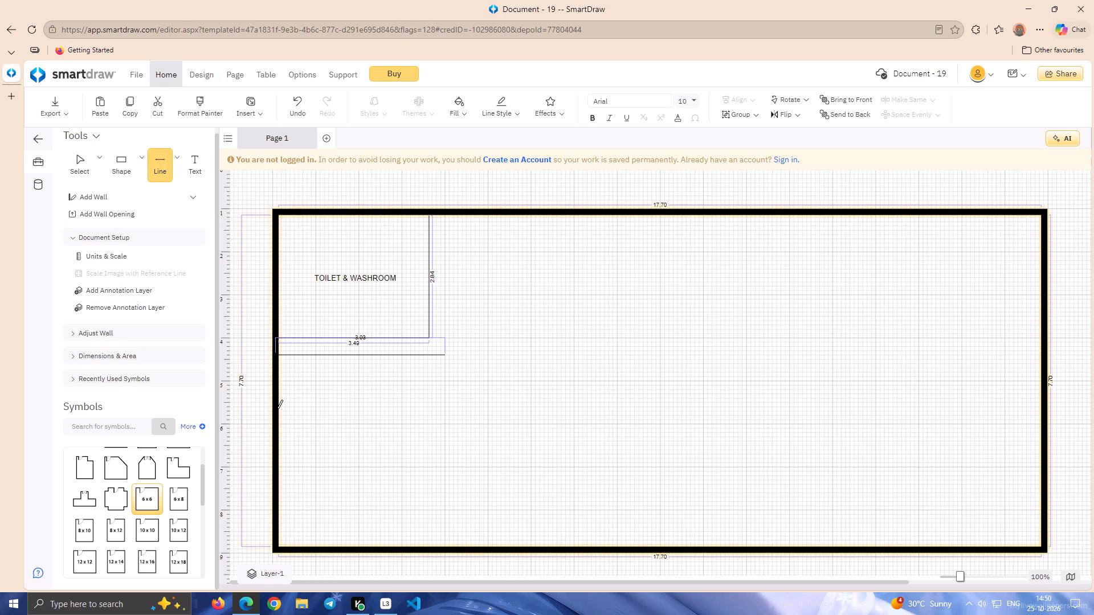
drag(277, 407, 292, 407)
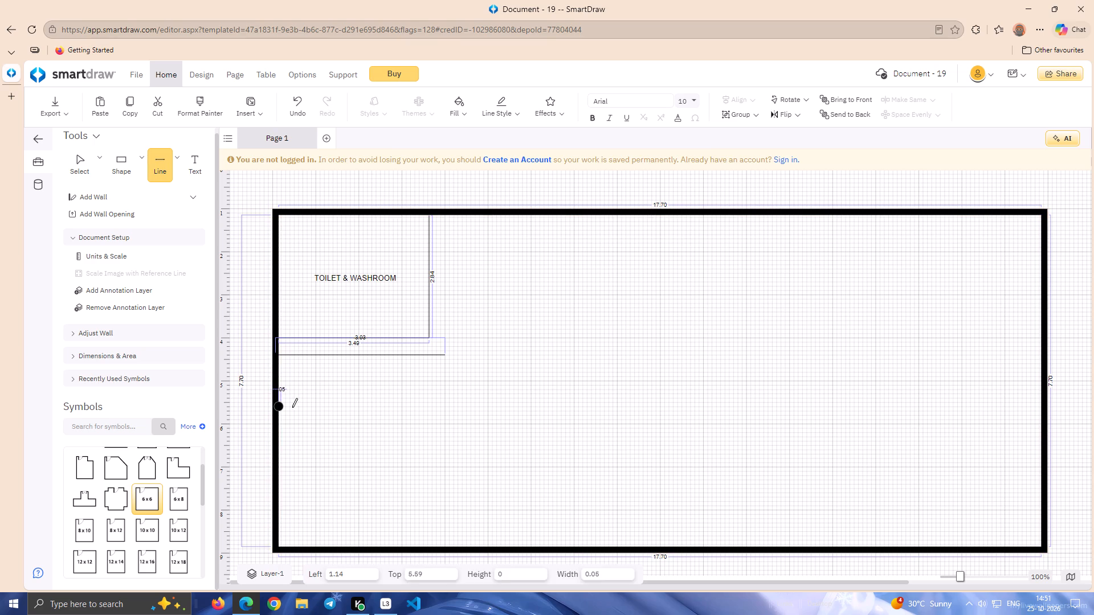
drag(292, 407, 444, 411)
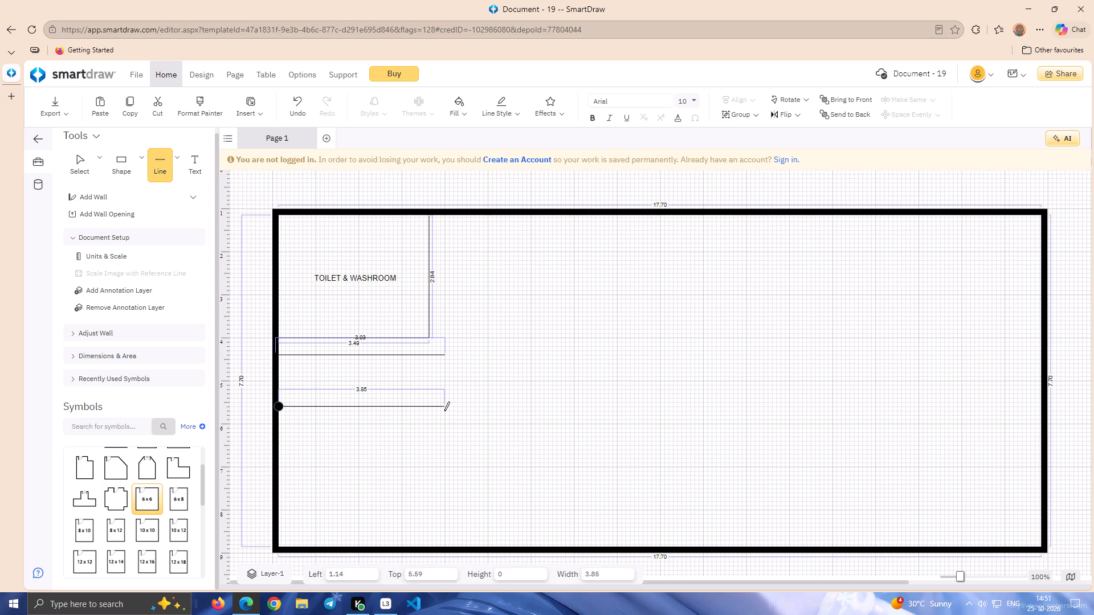
drag(444, 411, 445, 410)
click(444, 419)
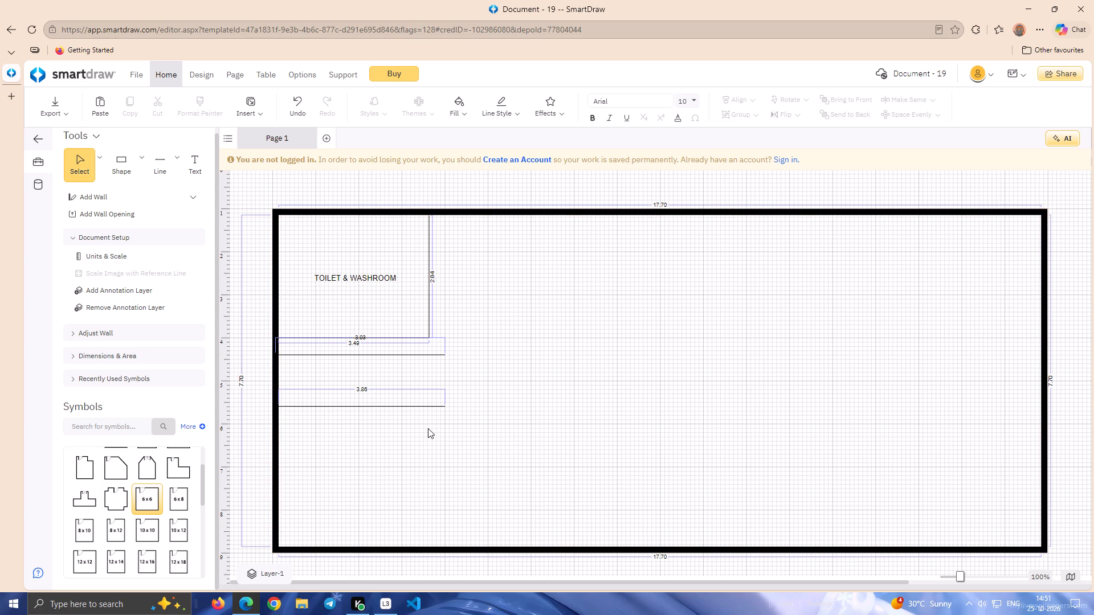
Move the dimension lines of the two new horizontal lines down onto the lines they measure.
click(422, 356)
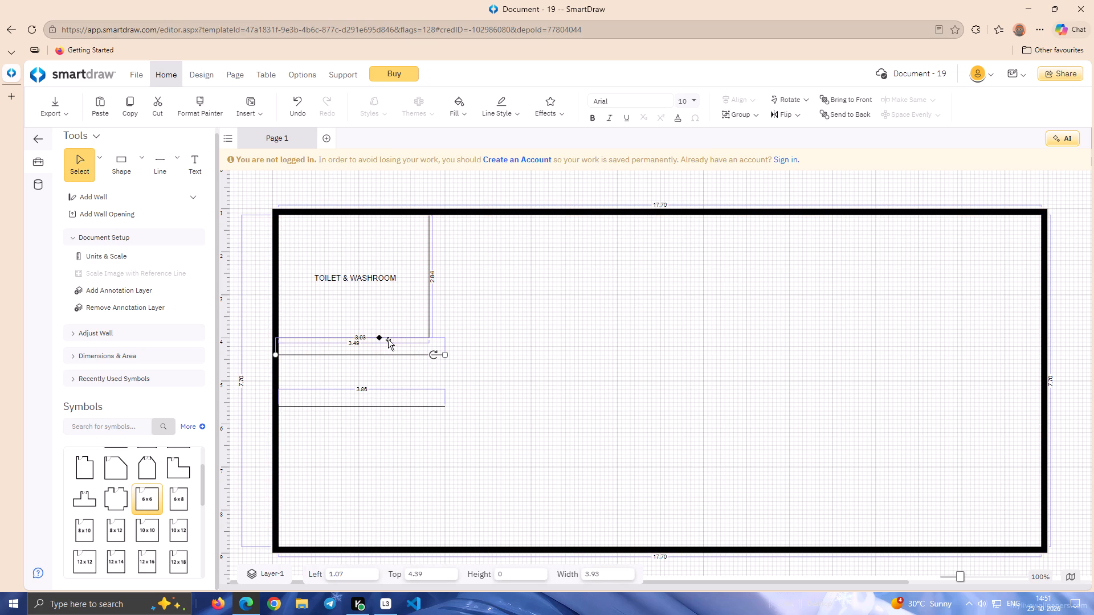
drag(379, 337, 378, 355)
click(389, 371)
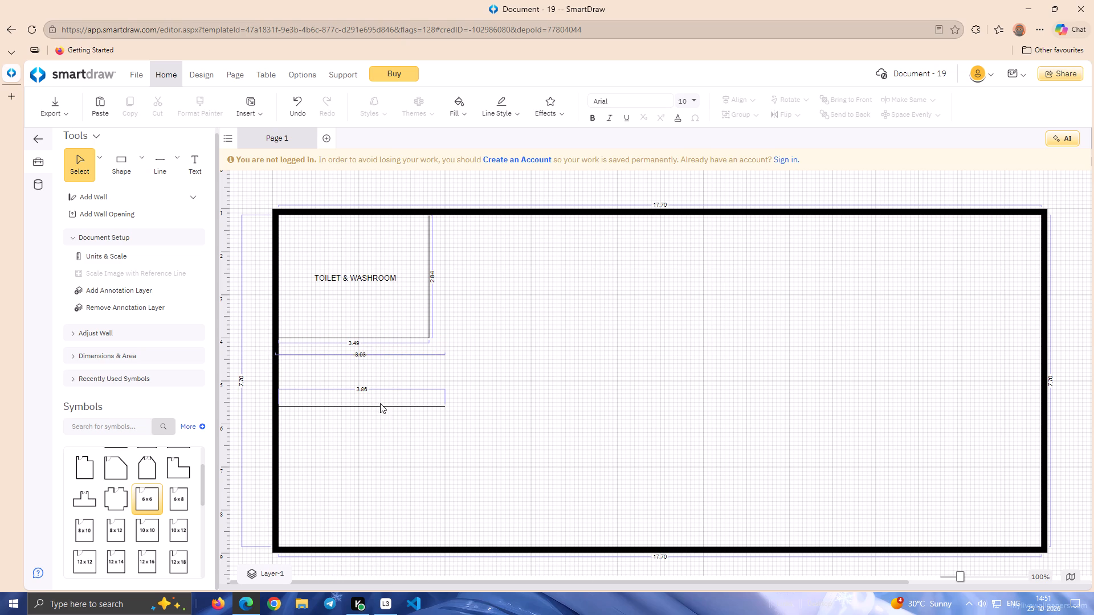
click(380, 405)
drag(380, 388, 379, 407)
click(393, 369)
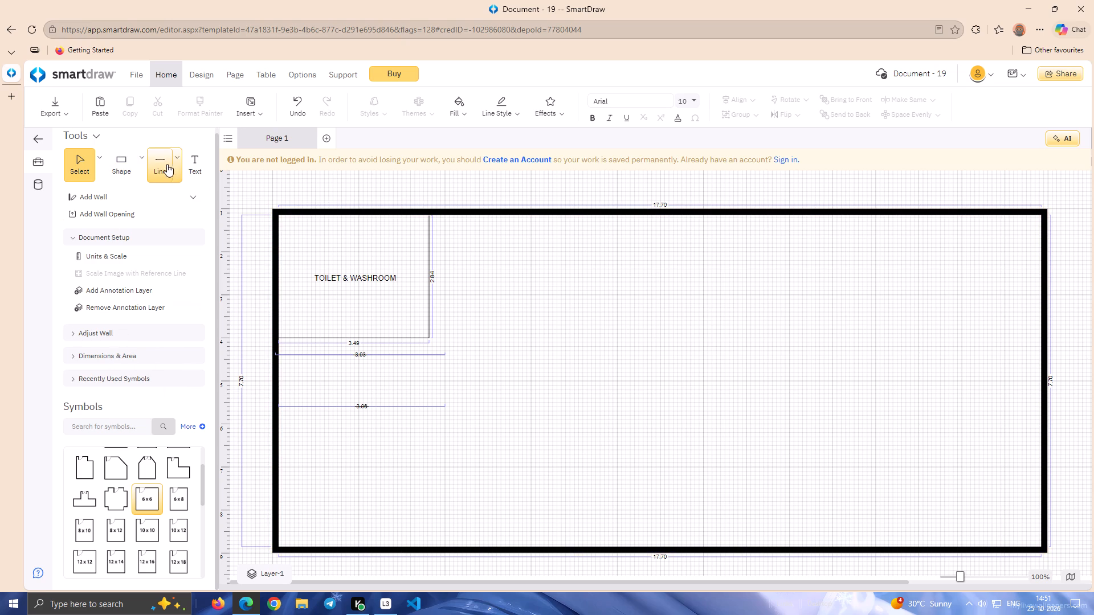
Add the text label ENTRANCE and centre it between the two new horizontal lines.
click(203, 155)
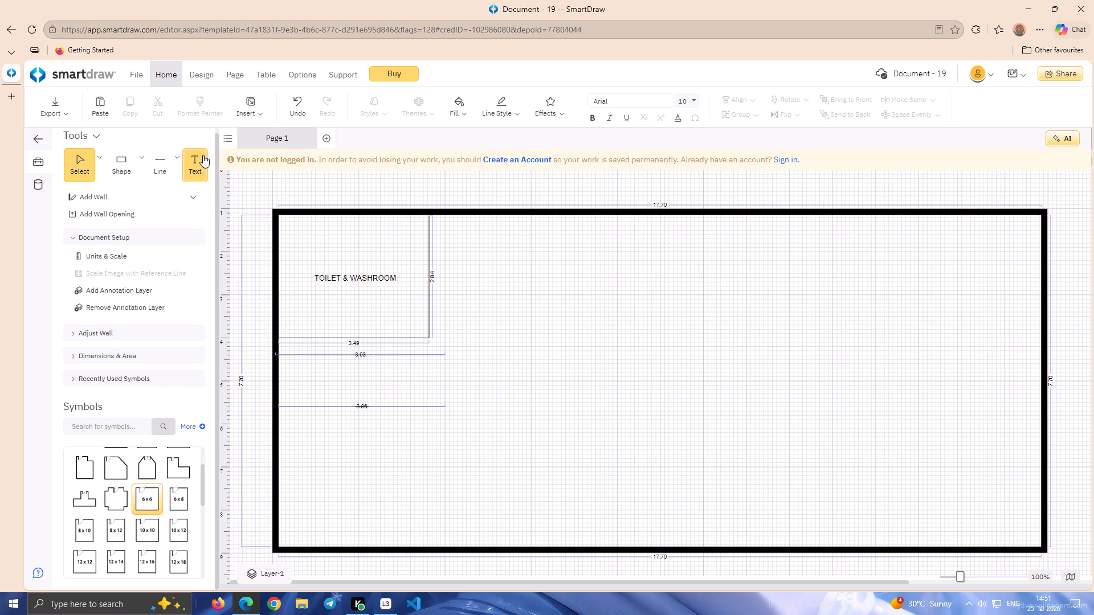
click(303, 384)
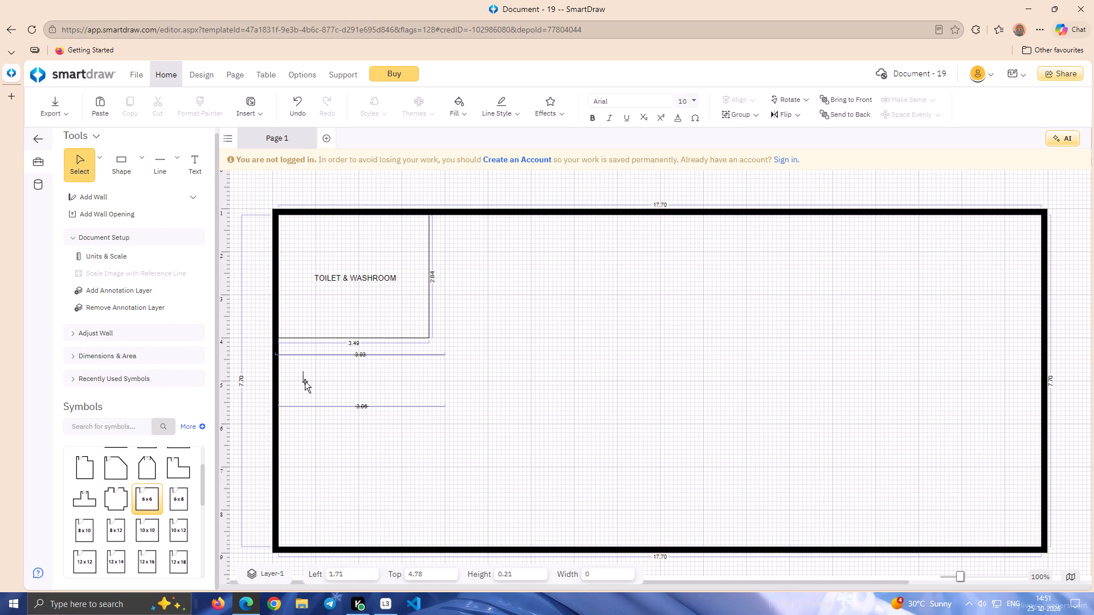
text(ENY)
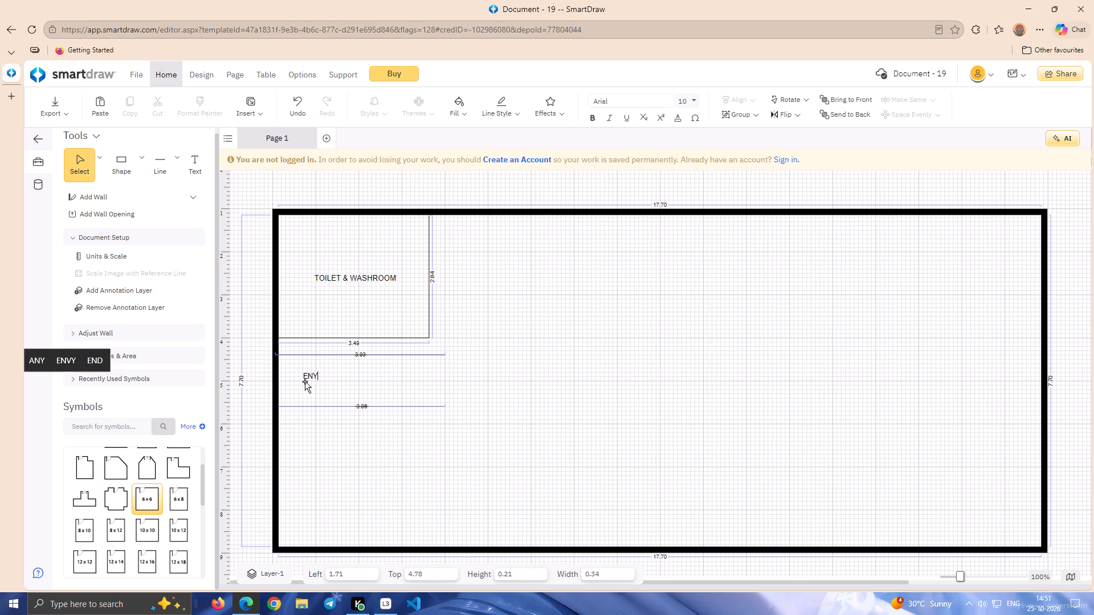
key(BackSpace)
text(TRANCE)
click(311, 387)
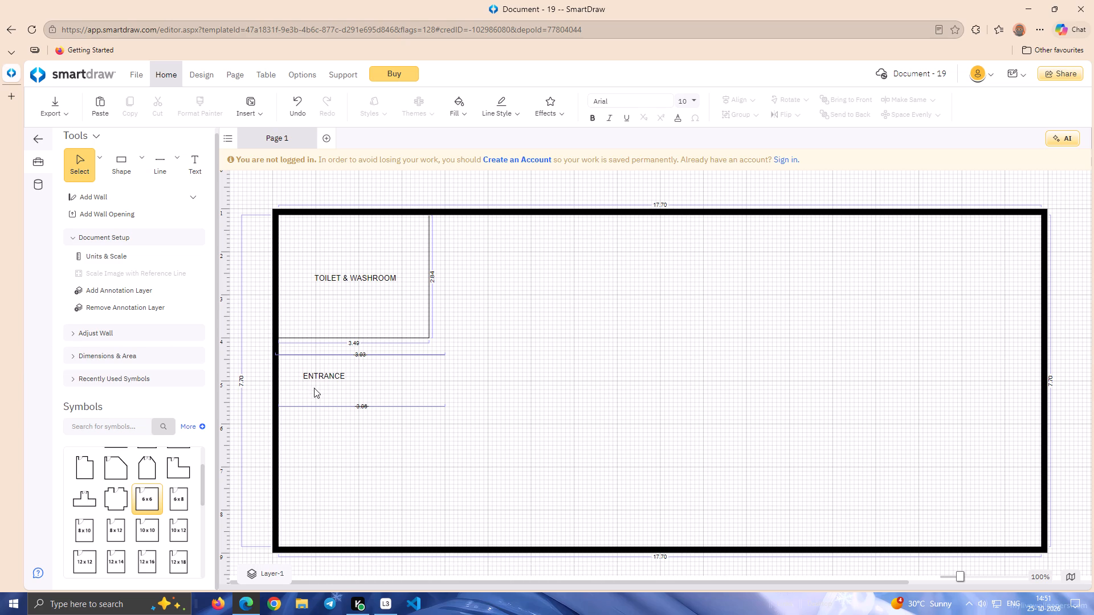
drag(320, 375, 357, 381)
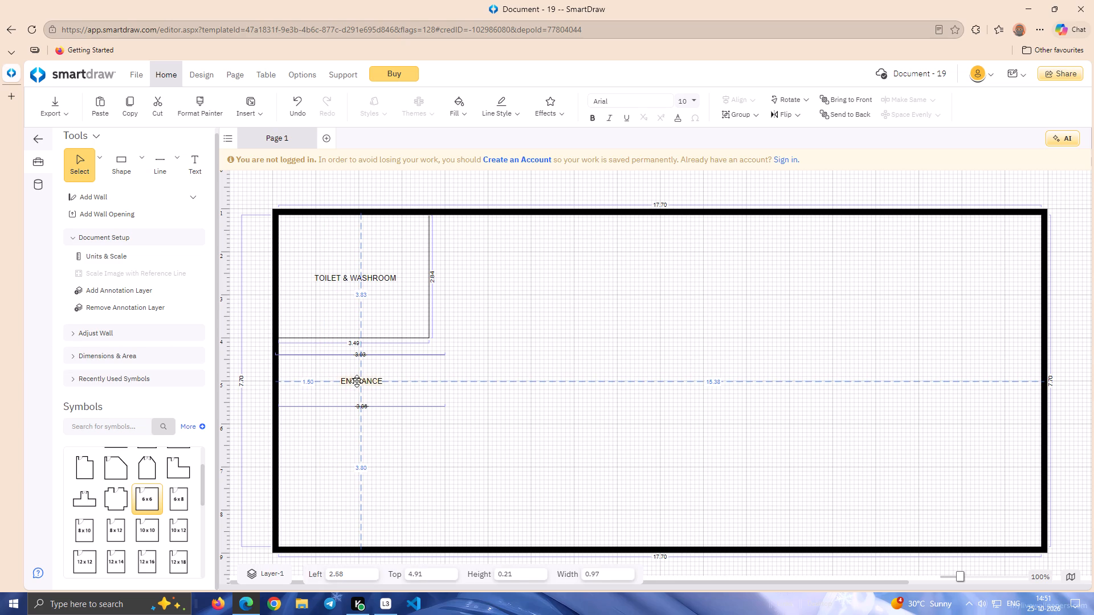
drag(357, 381, 356, 382)
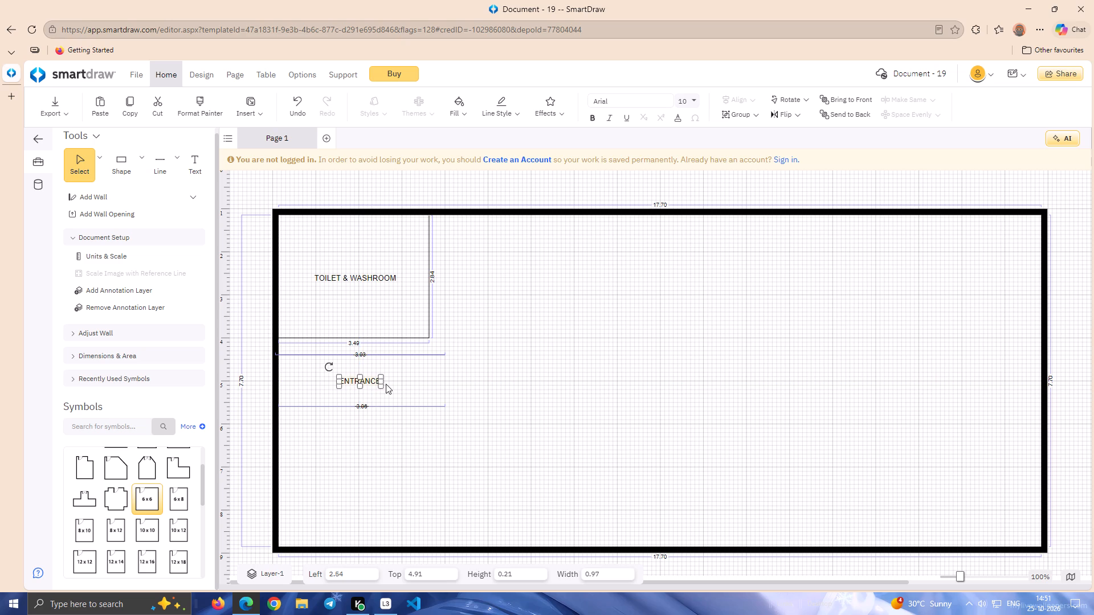
click(583, 388)
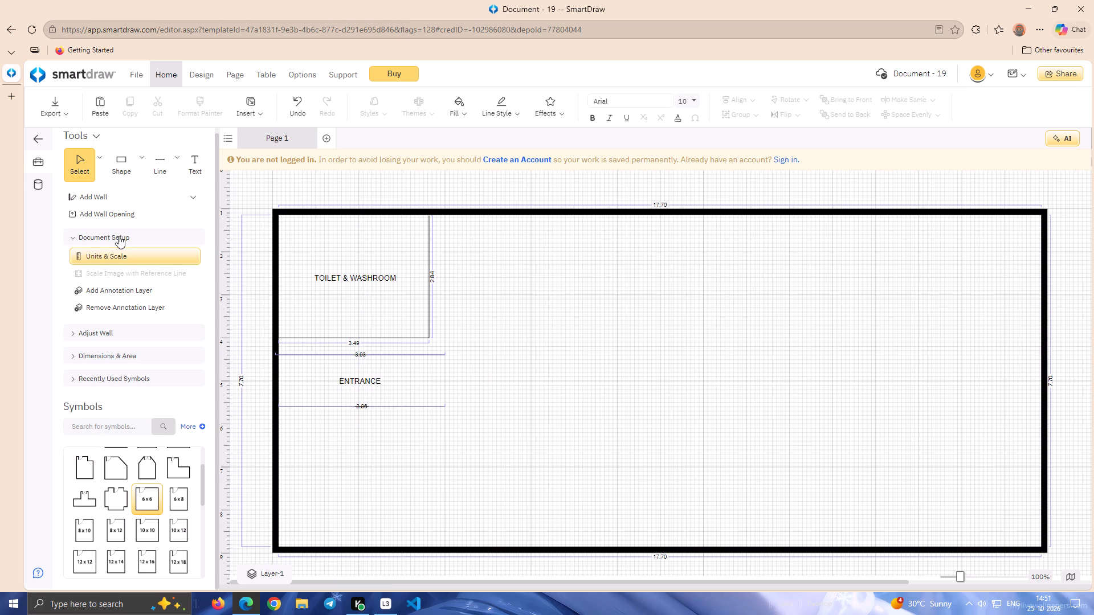
Draw a horizontal line about 3.56 long from the room's left wall, just below the lower entrance line.
click(153, 158)
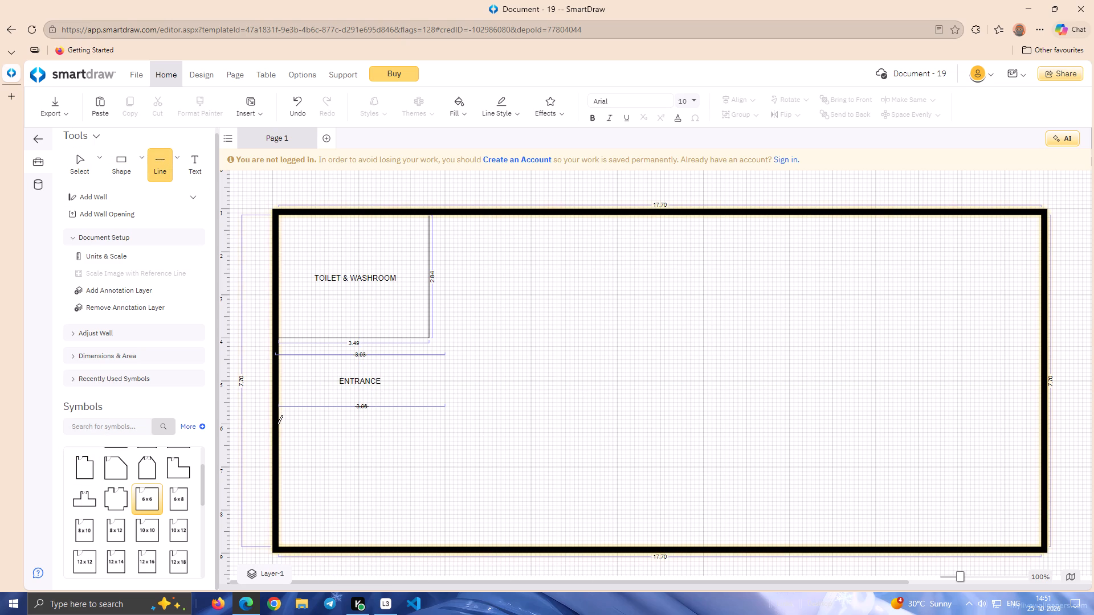
drag(277, 424, 370, 428)
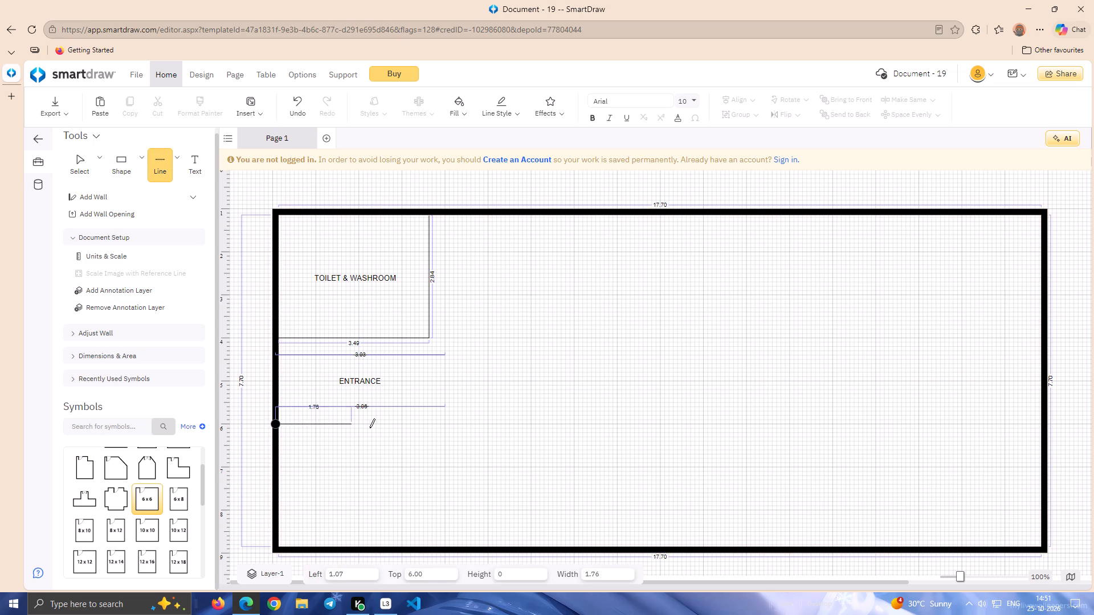
drag(370, 428, 428, 424)
drag(428, 424, 430, 424)
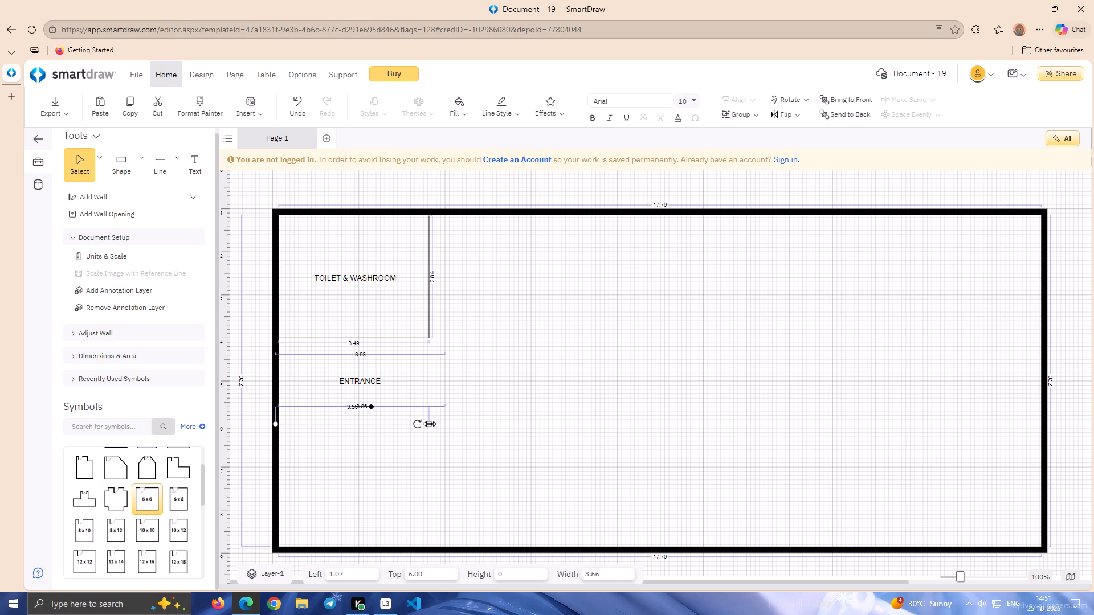
click(417, 457)
Draw a near-vertical line about 2.94 long from the end of the new horizontal line down to the room's bottom wall.
click(164, 175)
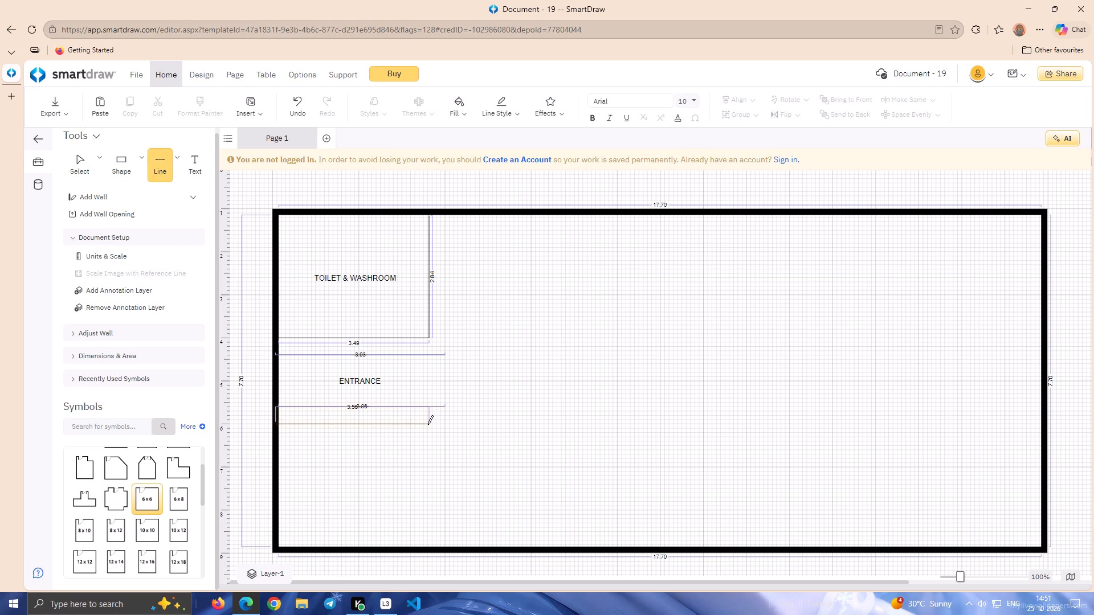
drag(427, 424, 433, 534)
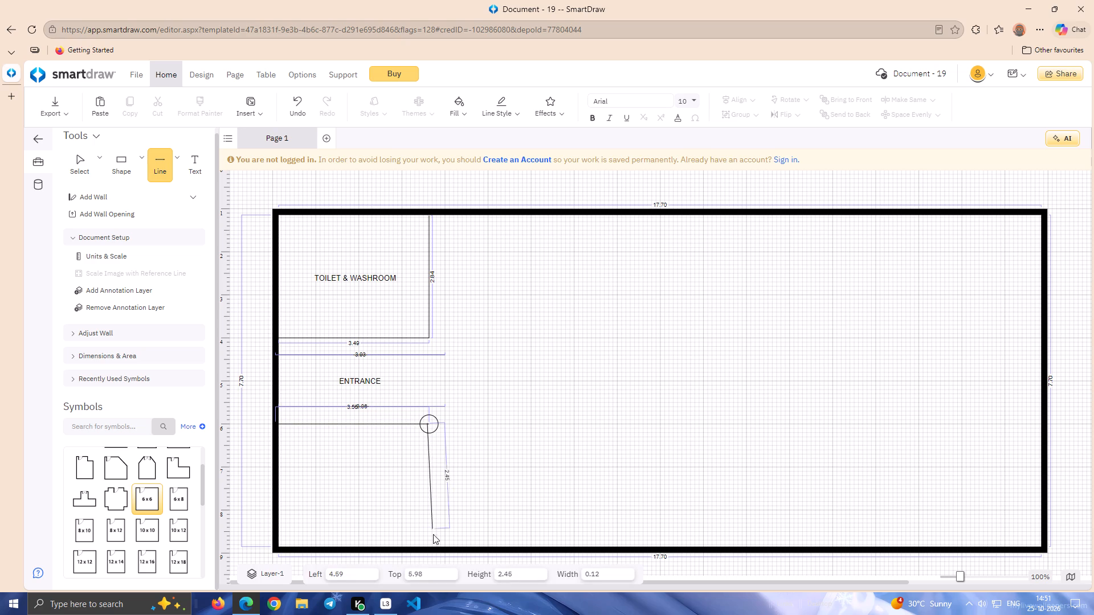
drag(433, 534, 429, 550)
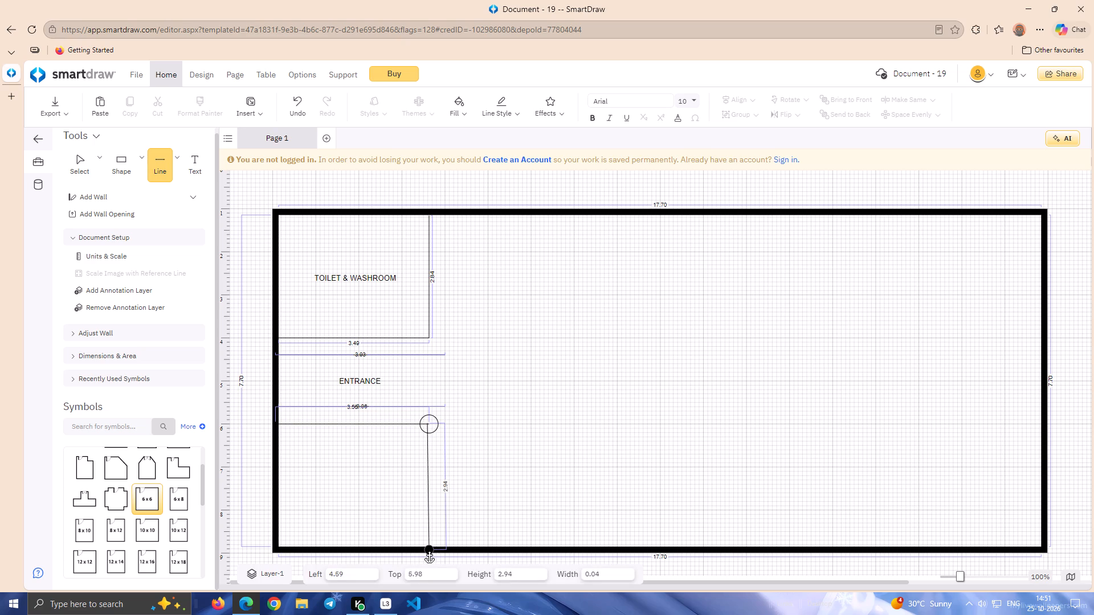
drag(429, 550, 428, 548)
click(474, 484)
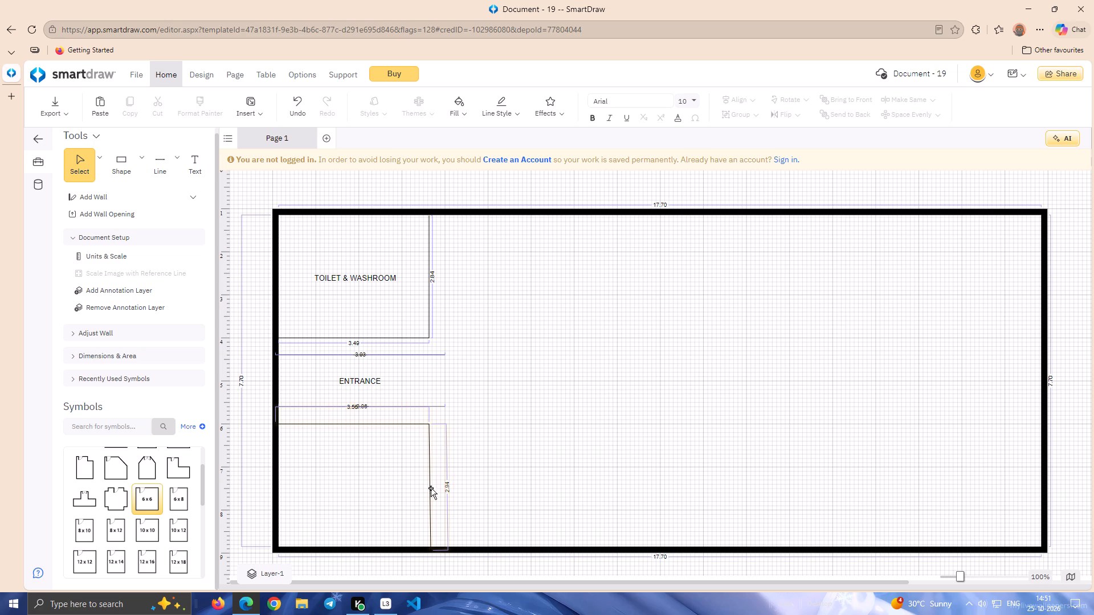
Move the dimension lines of the new partition's vertical and horizontal segments close against the segments they measure.
click(431, 488)
drag(448, 467, 439, 471)
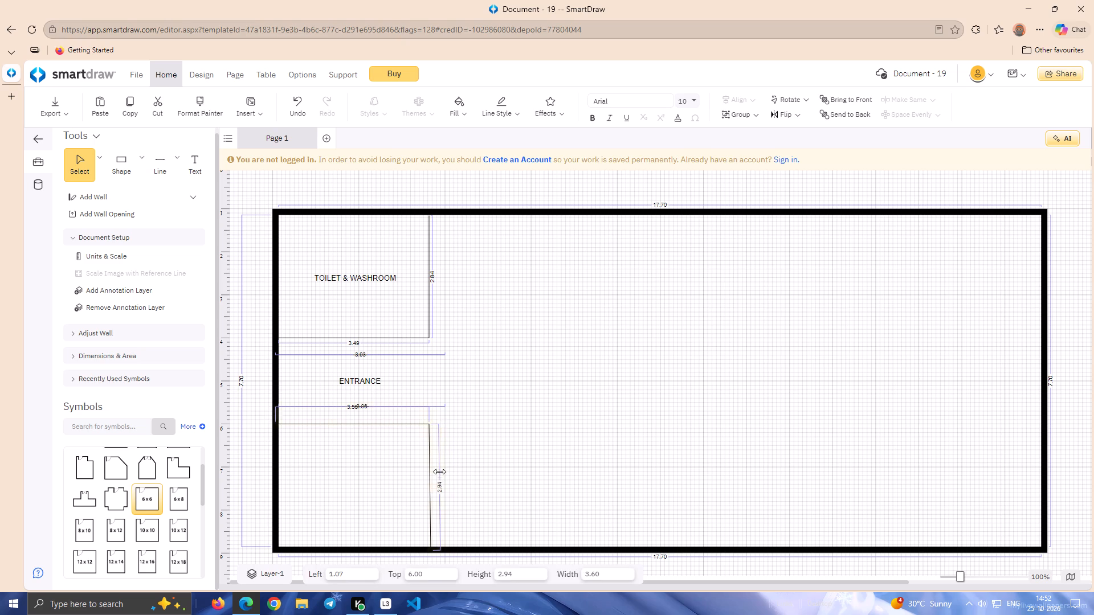
drag(439, 471, 433, 475)
click(442, 462)
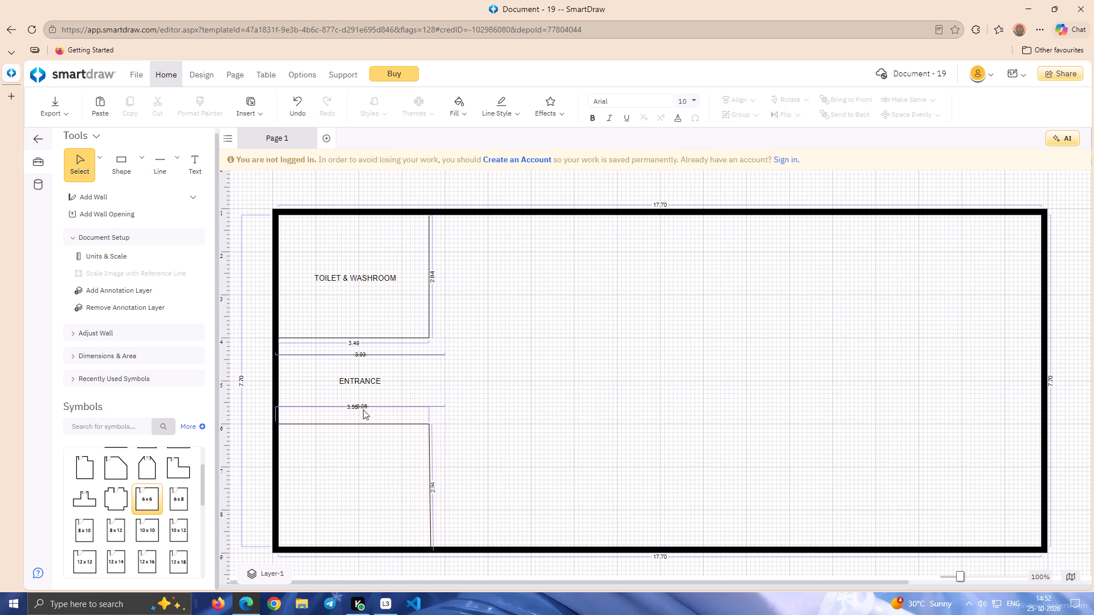
click(361, 426)
drag(370, 405, 371, 418)
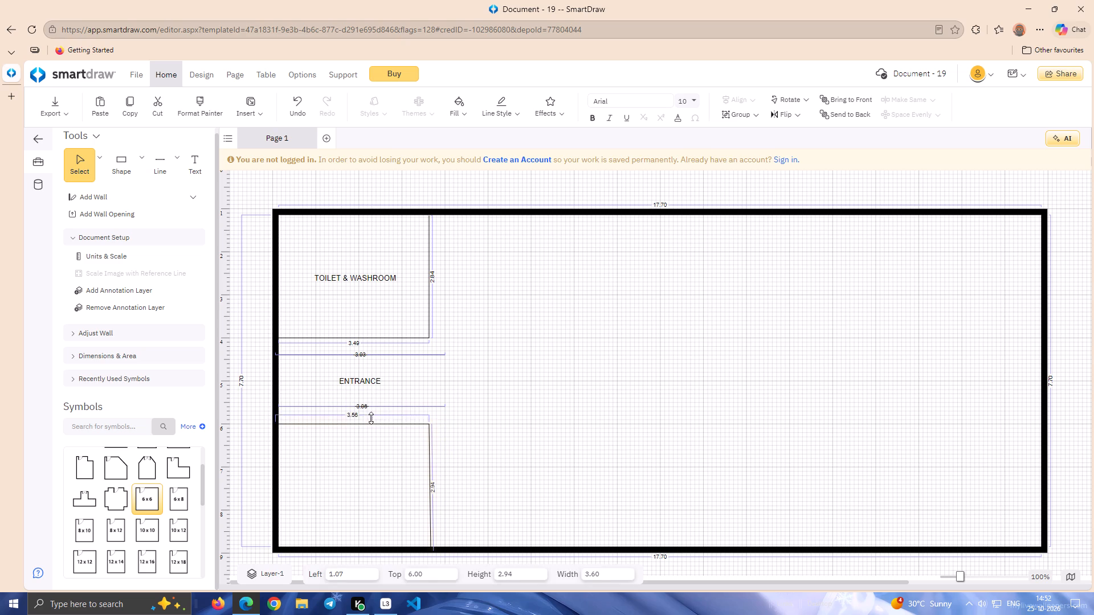
drag(371, 418, 371, 421)
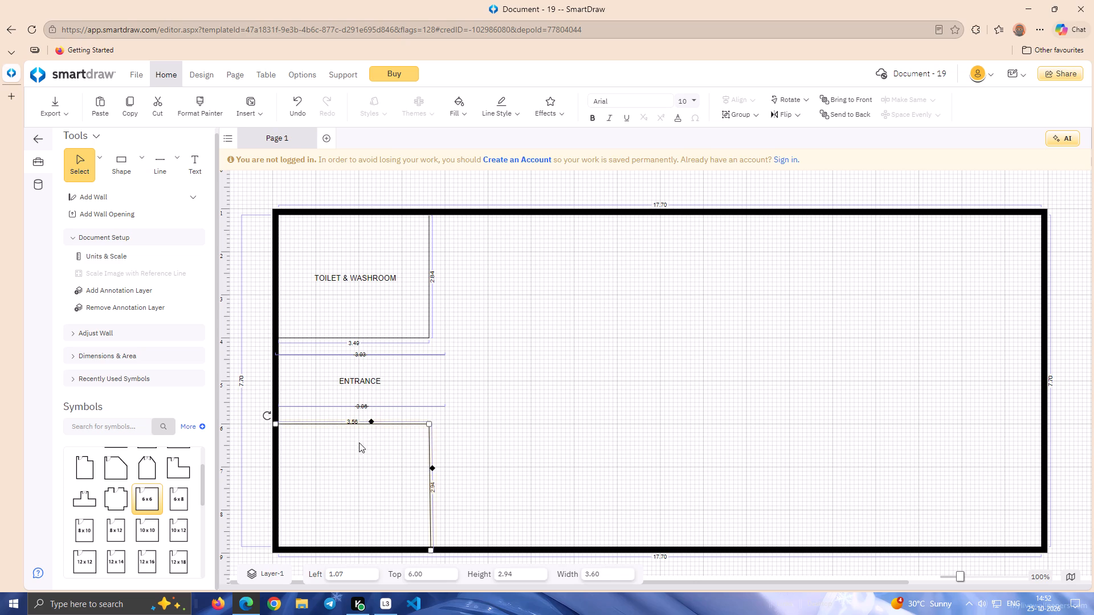
click(356, 451)
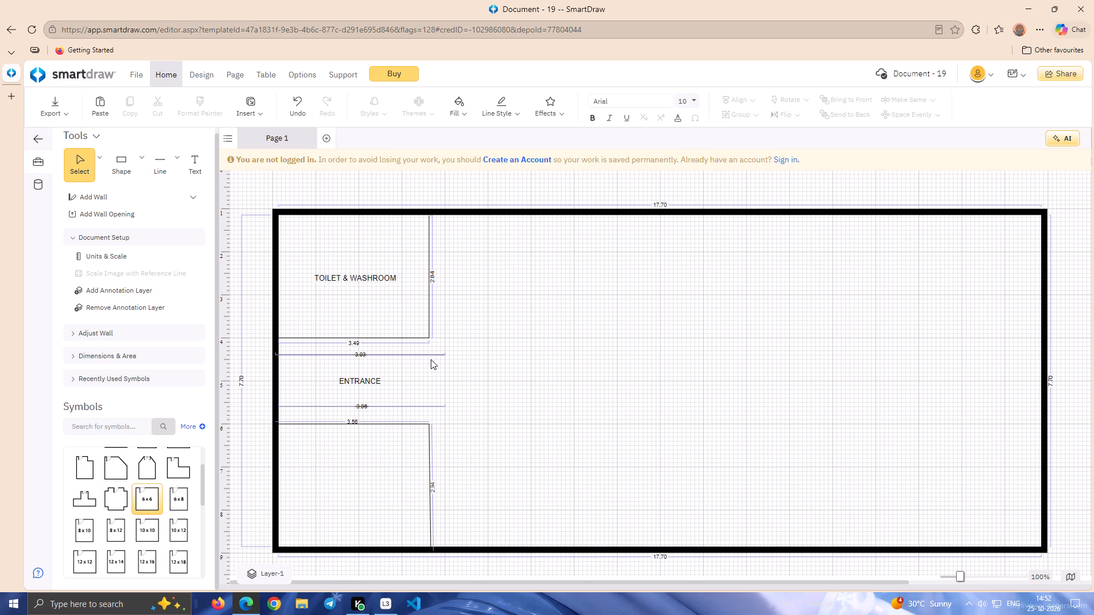
Add the text label GUEST ROOM and place it near the middle of the new lower-left partition.
click(201, 166)
click(296, 478)
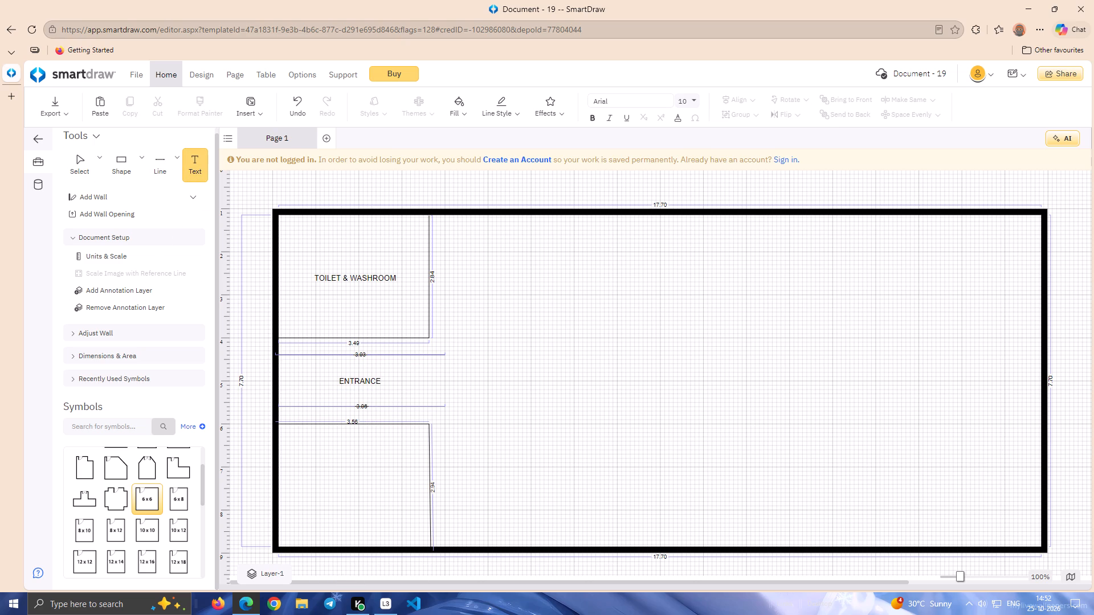
text(GUEST)
key(space)
text(ROOM)
key(Return)
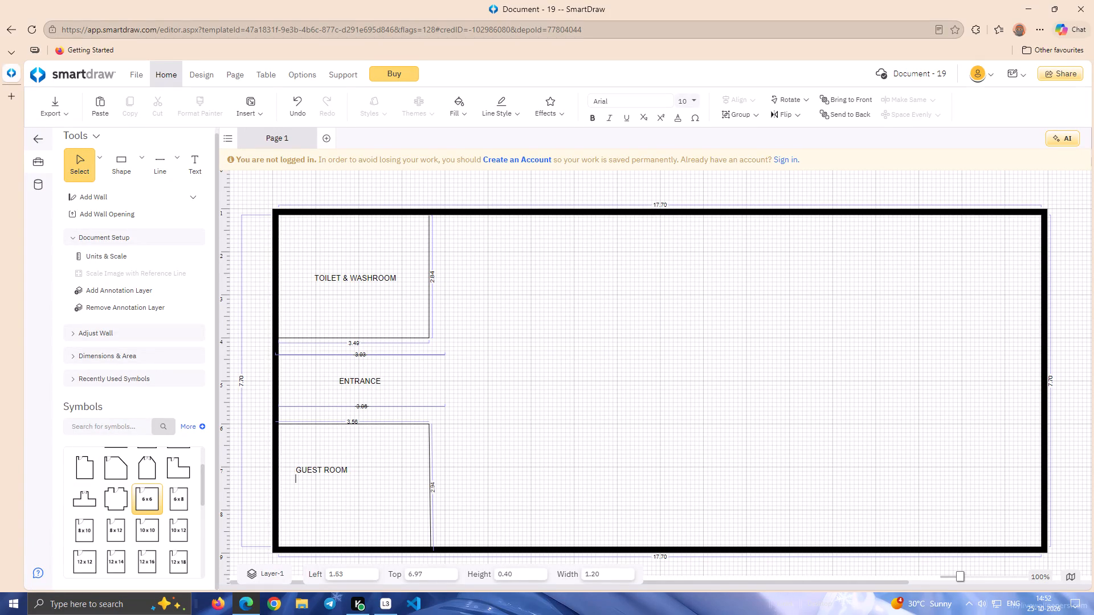
click(301, 484)
drag(319, 472, 349, 475)
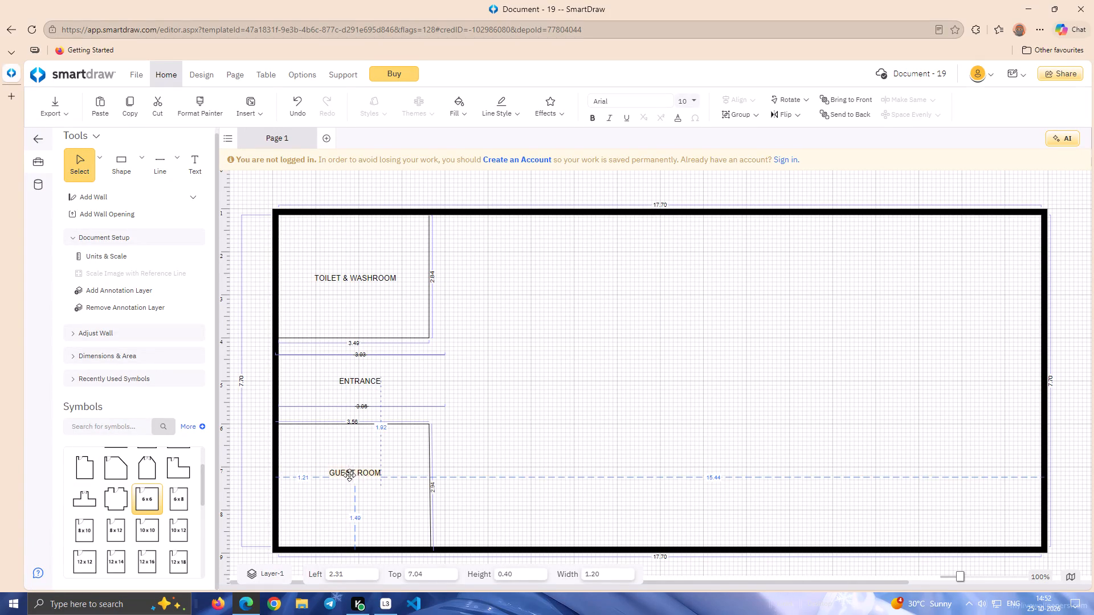
drag(349, 475, 346, 491)
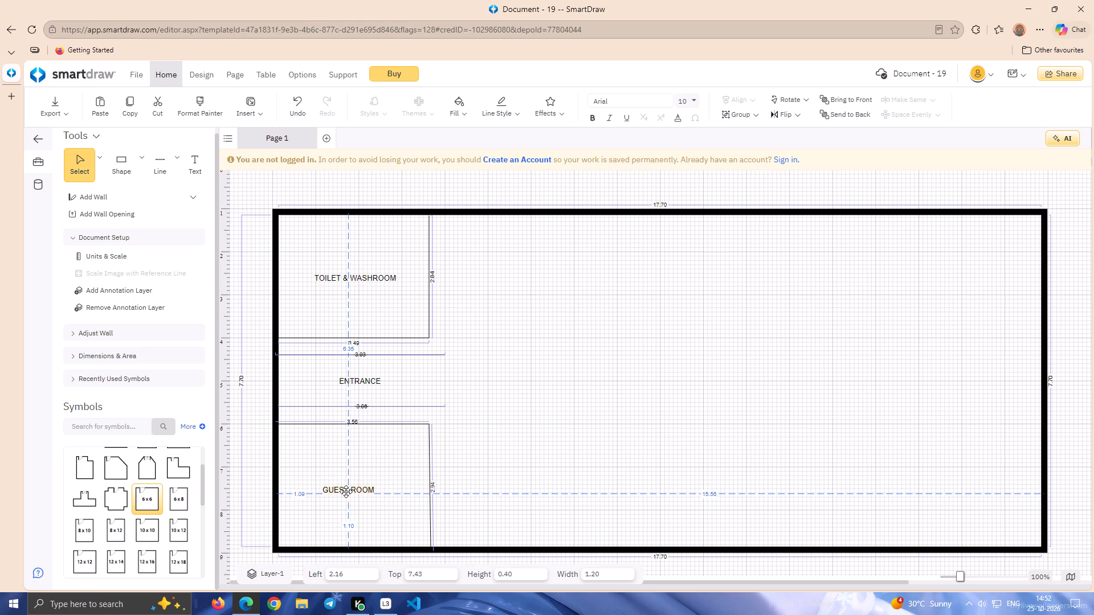
drag(346, 491, 349, 491)
Widen the guest room partition to about 3.92 by shifting its upper corner and the vertical line's bottom end outward, keeping that line vertical.
click(429, 474)
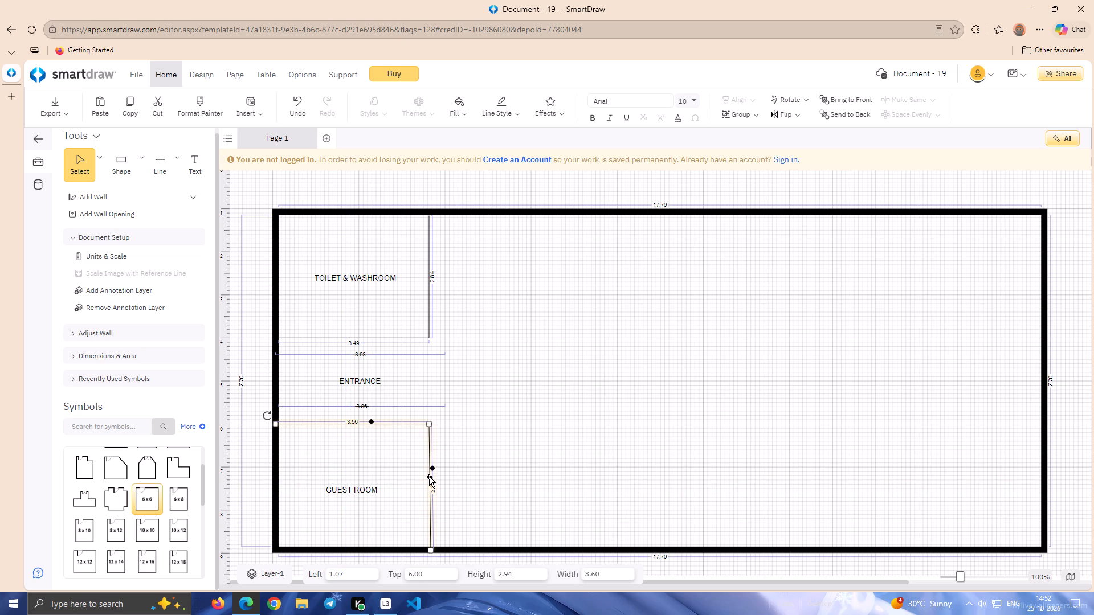
click(432, 468)
drag(427, 423, 443, 421)
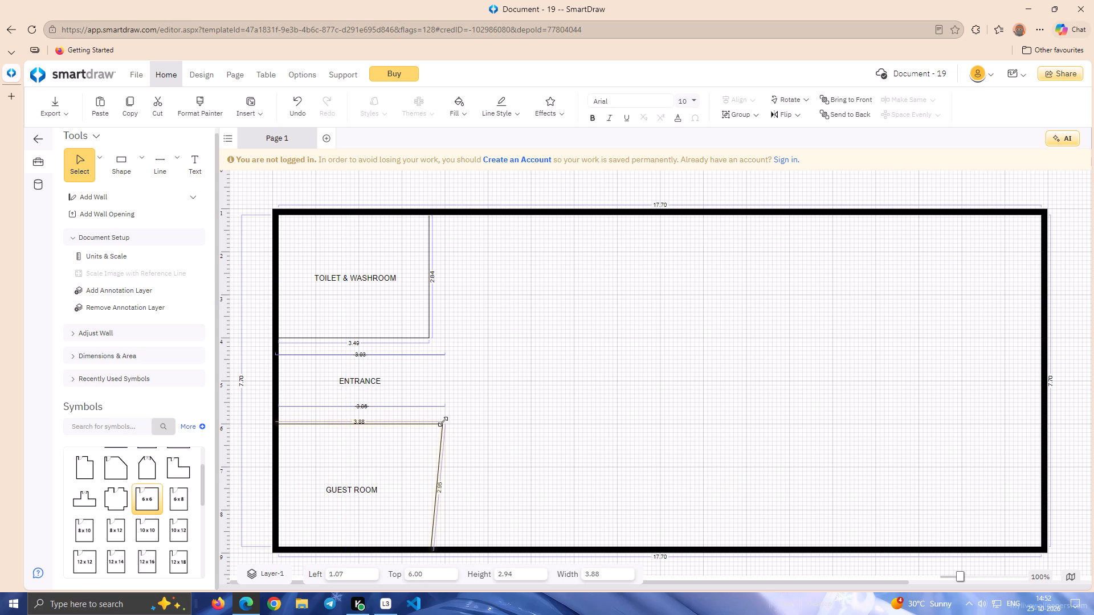
drag(443, 421, 444, 421)
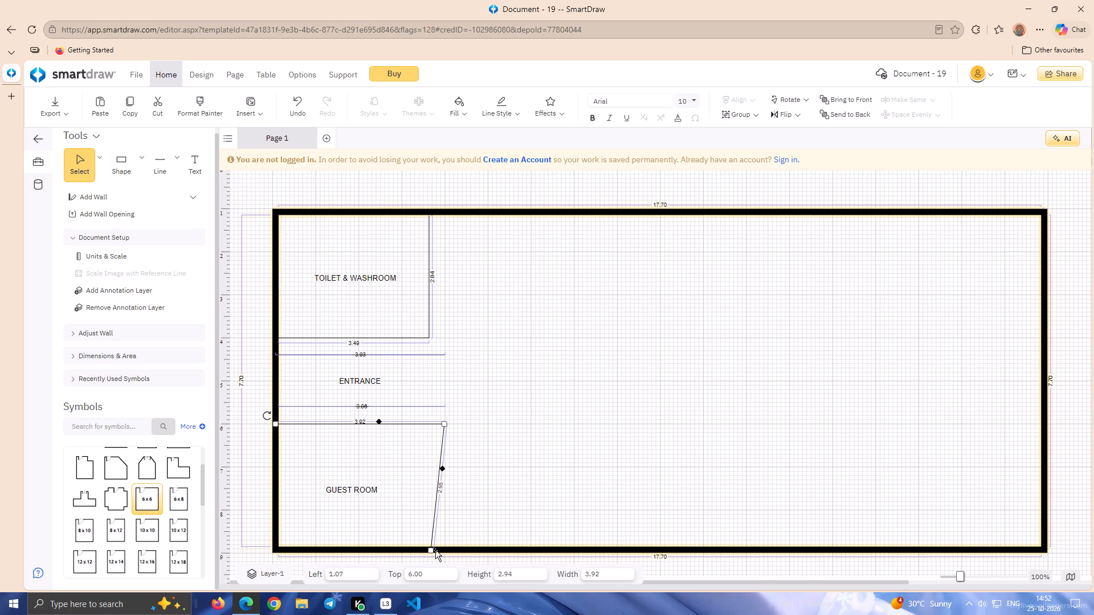
drag(431, 550, 441, 547)
click(480, 491)
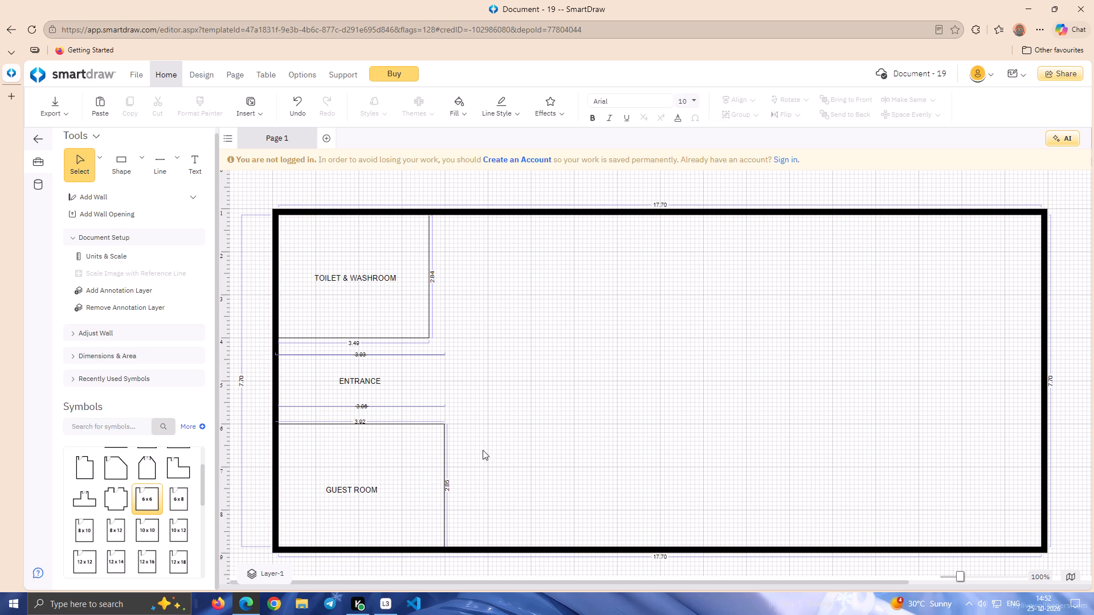
Reposition the GUEST ROOM label to the centre of the widened partition, aligned beneath the ENTRANCE label.
drag(362, 491, 362, 491)
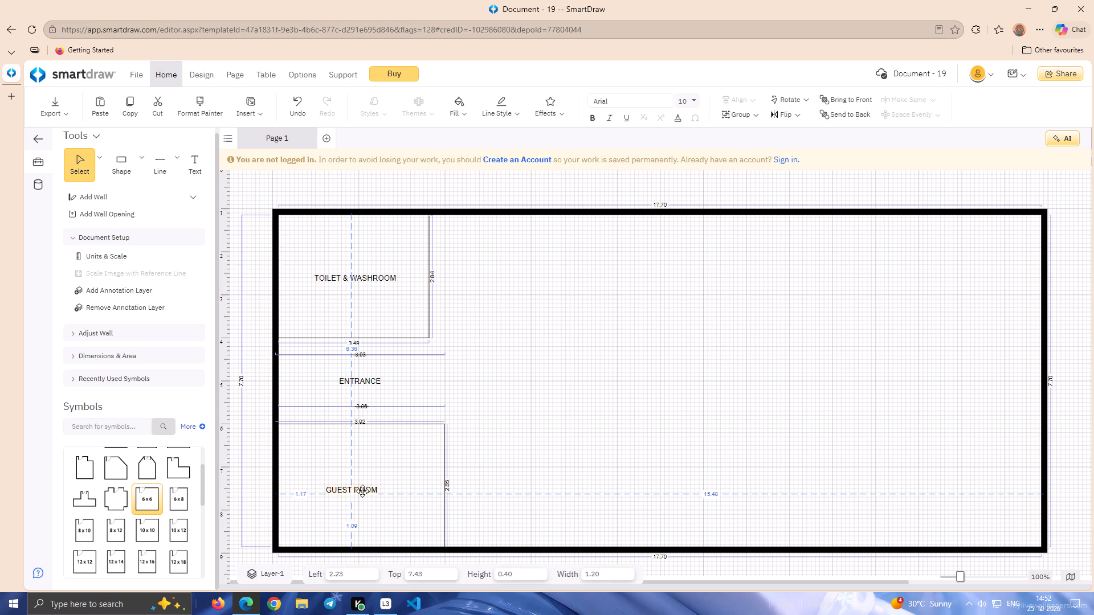
drag(362, 491, 364, 487)
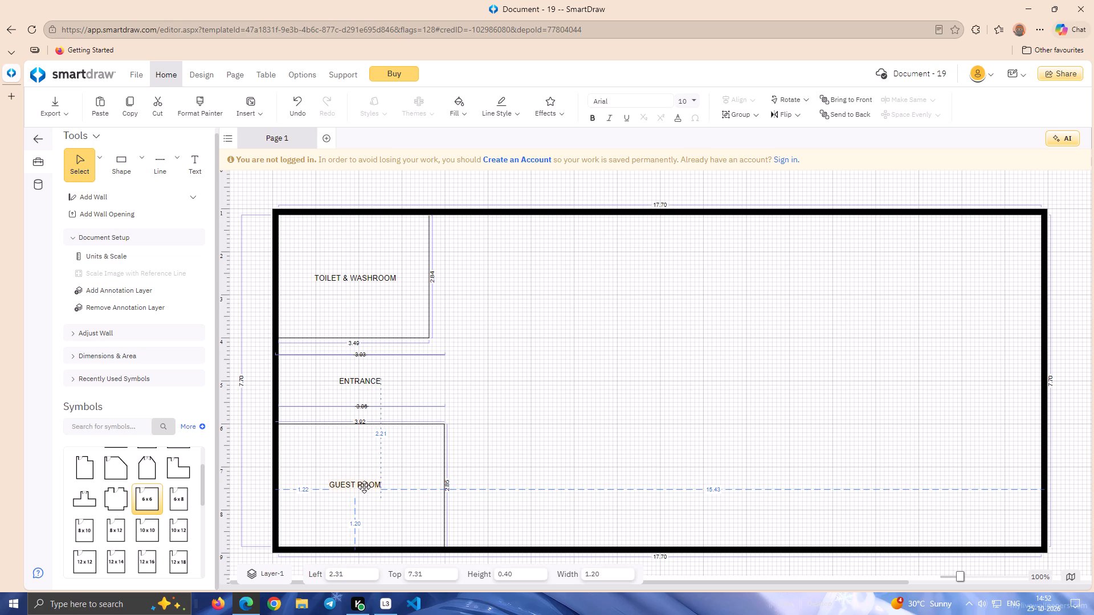
drag(364, 487, 364, 486)
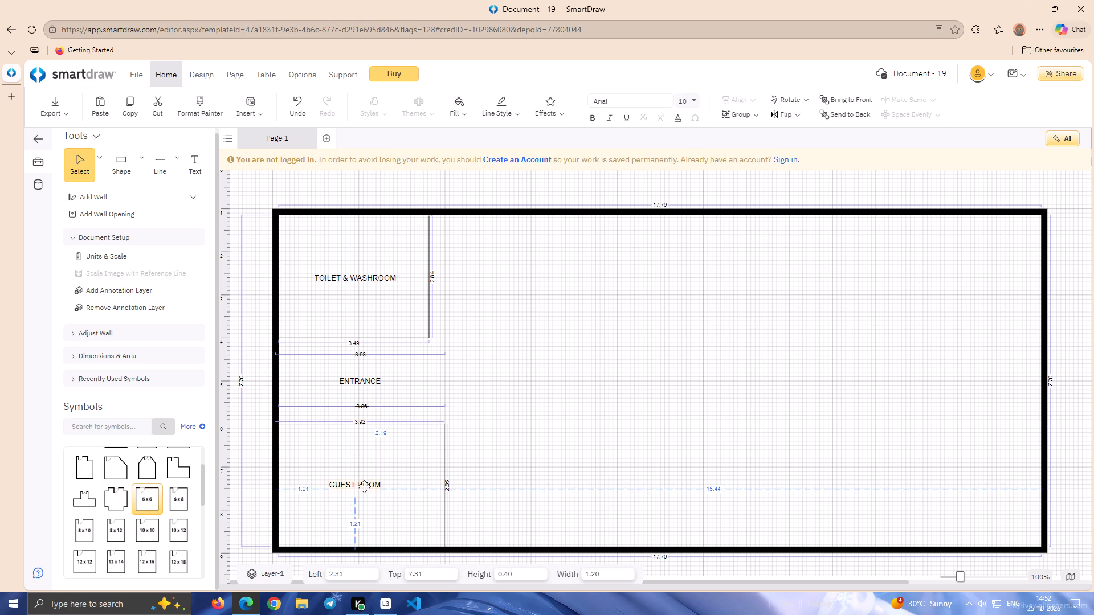
drag(364, 486, 362, 484)
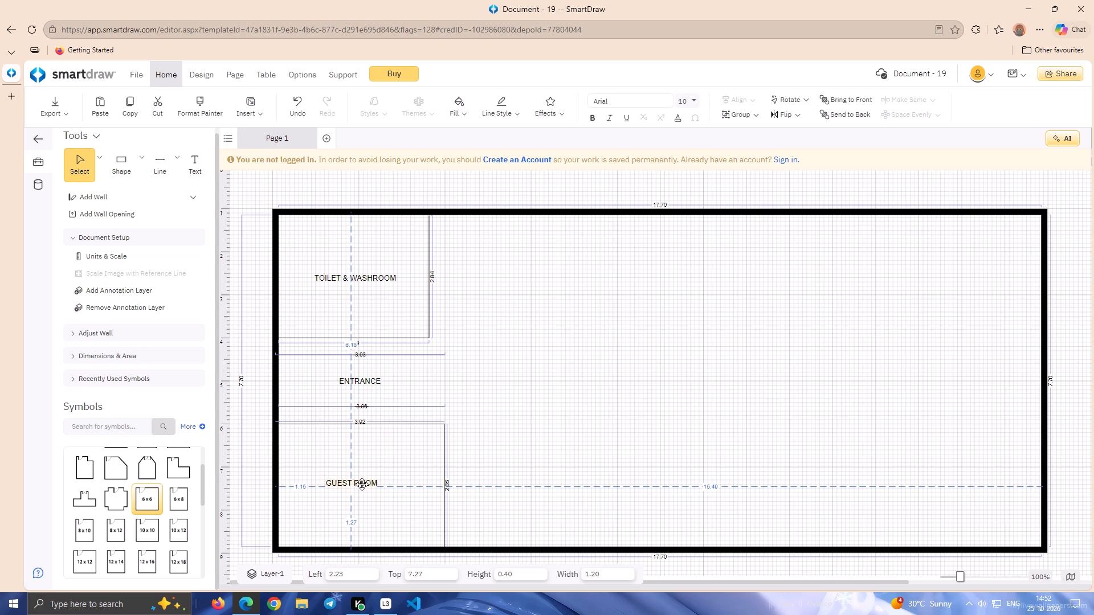
drag(362, 484, 362, 495)
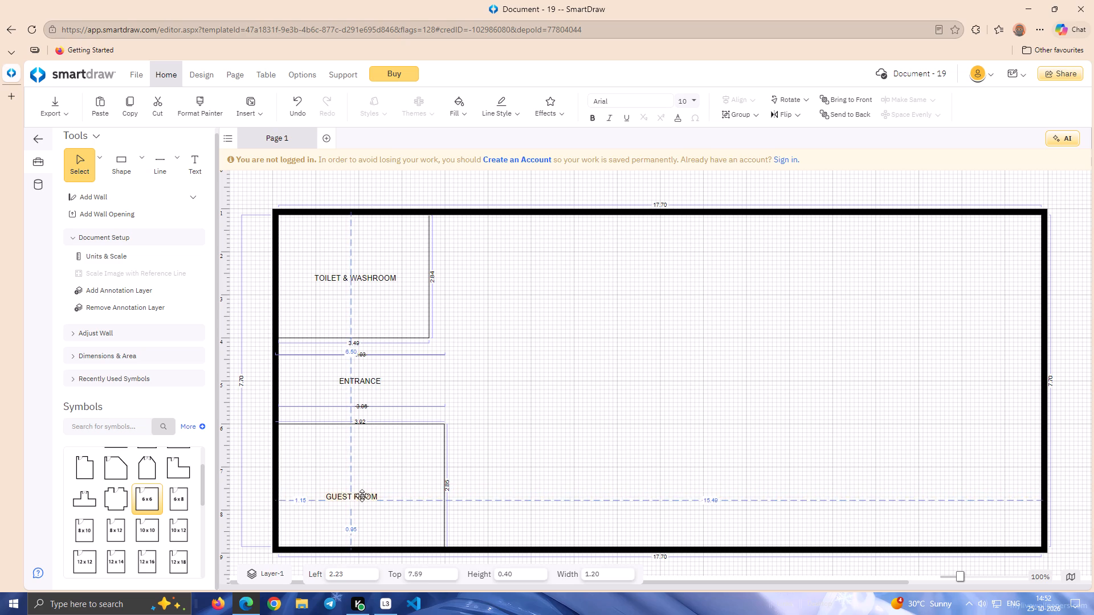
drag(362, 495, 362, 484)
click(556, 449)
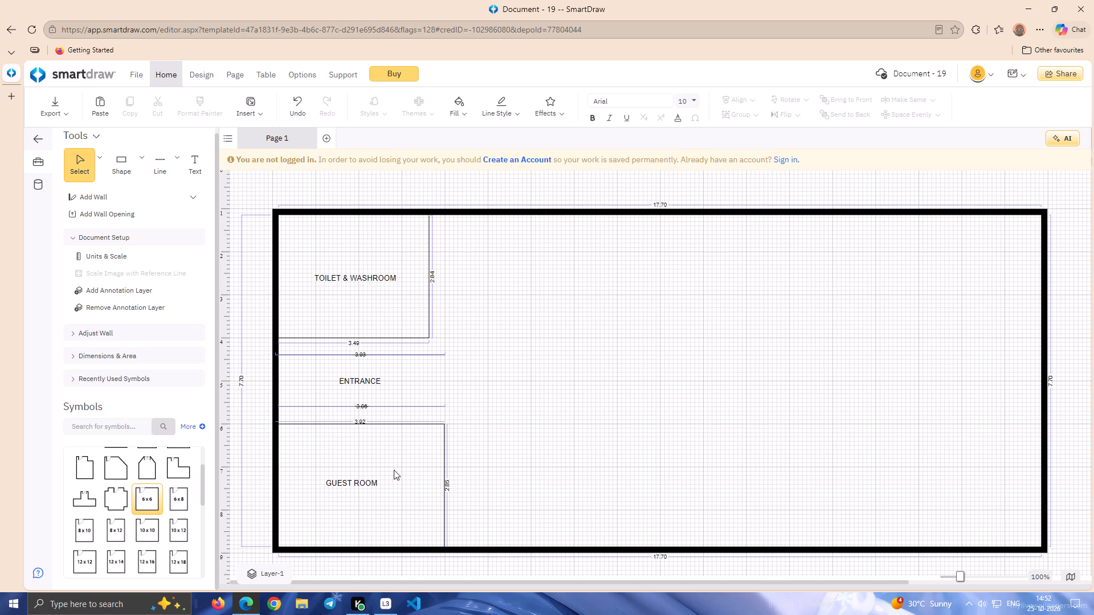
drag(361, 481, 365, 482)
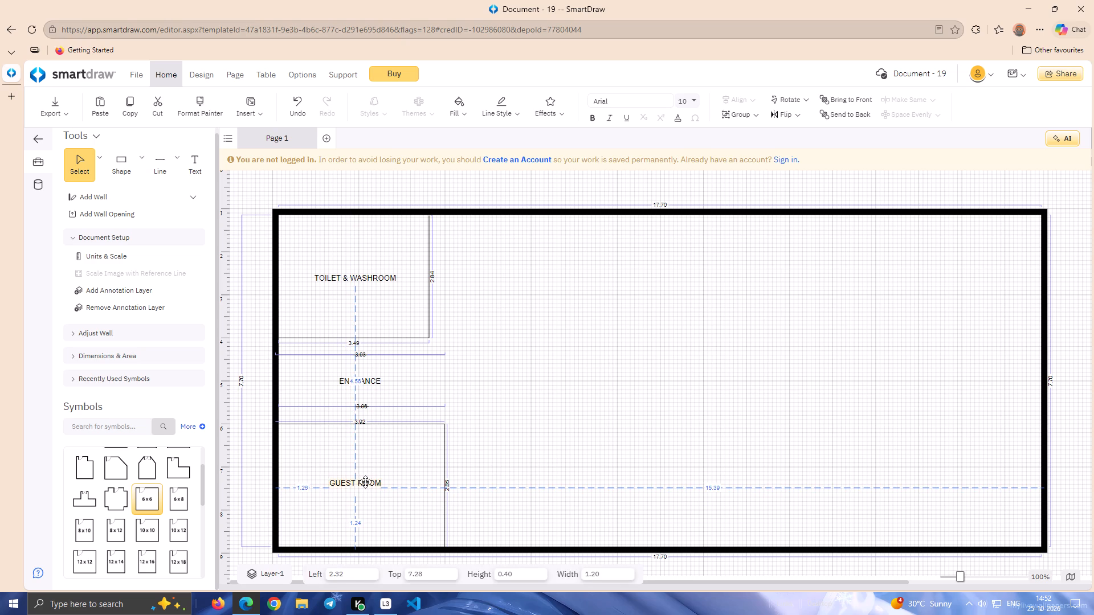
drag(365, 482, 369, 482)
click(569, 446)
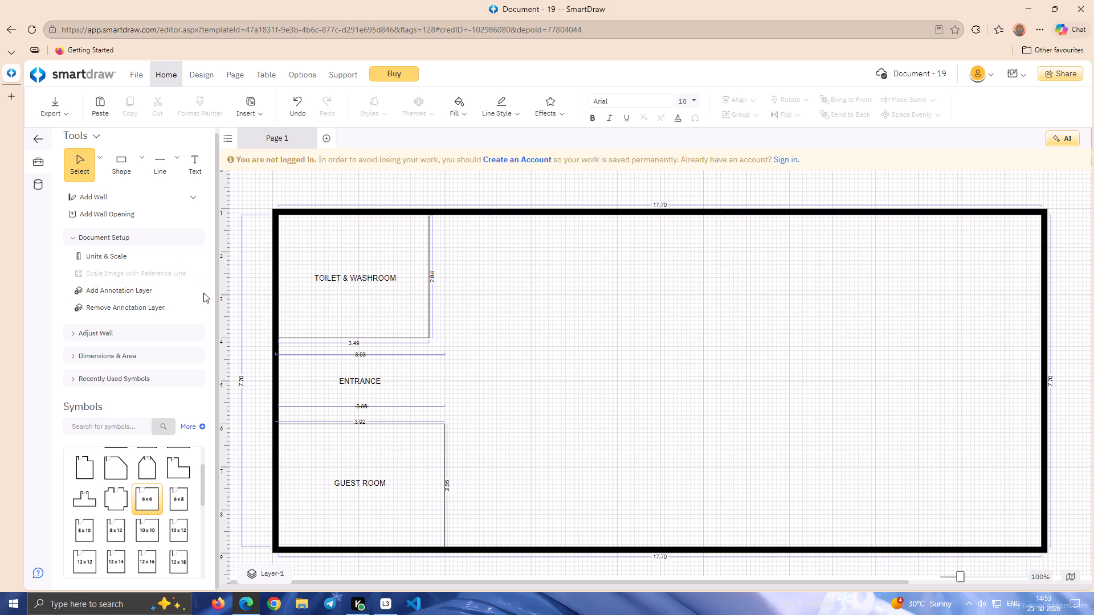
Draw a horizontal line about 4.00 long that continues the upper ENTRANCE line from its inner end.
click(157, 162)
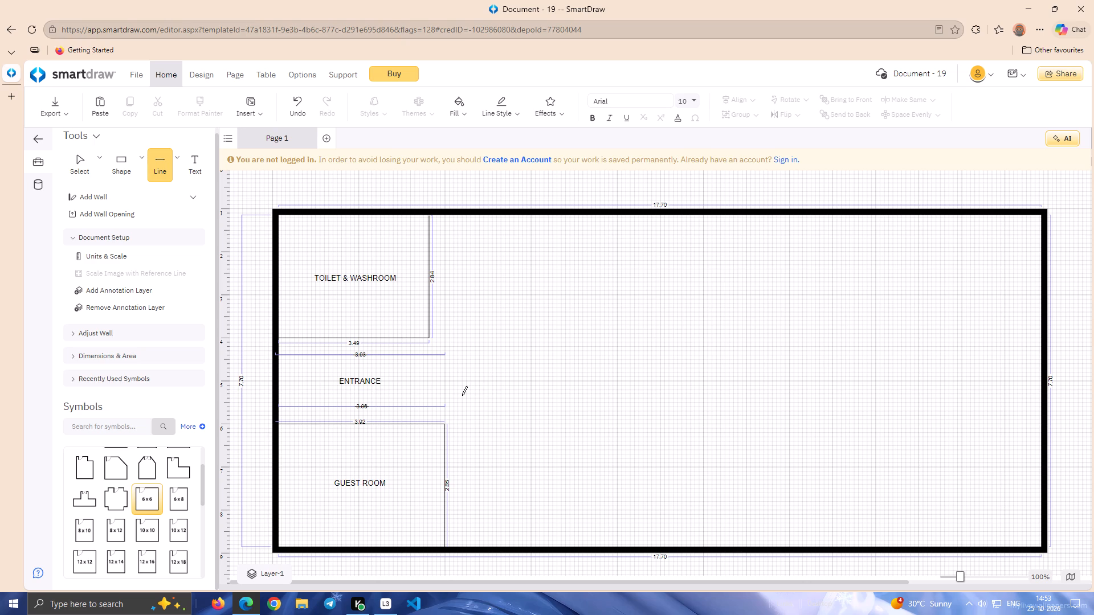
drag(444, 355, 450, 359)
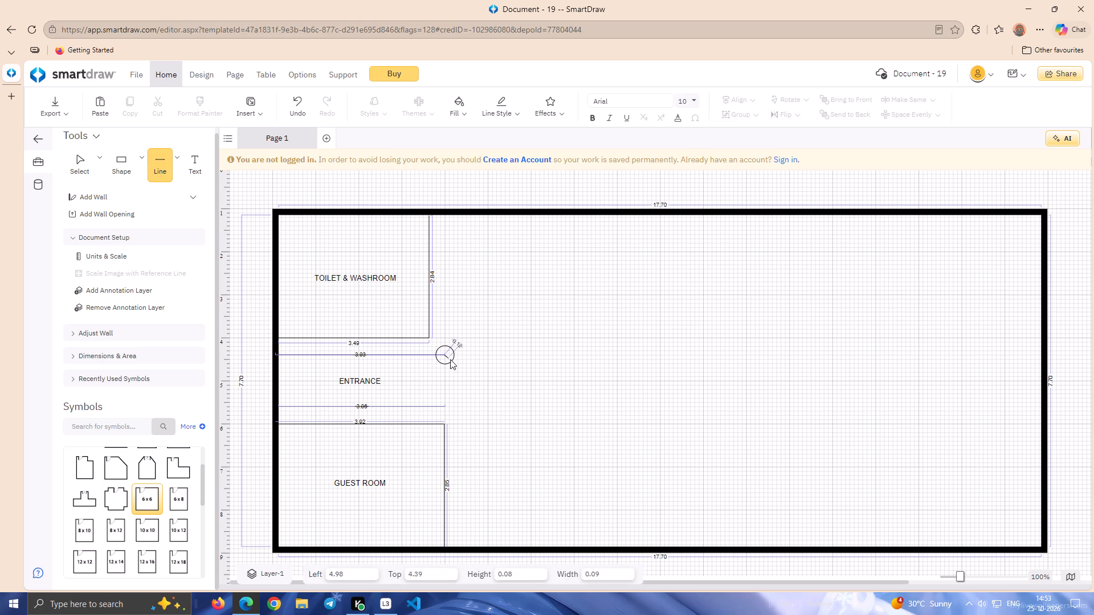
drag(450, 359, 572, 356)
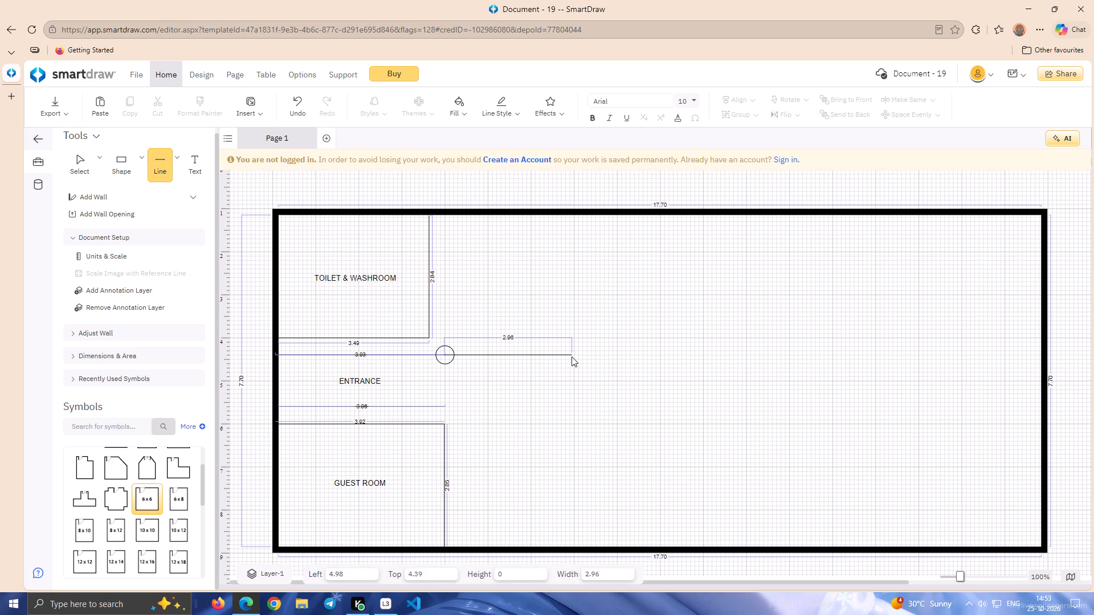
drag(572, 356, 627, 356)
drag(627, 356, 617, 352)
click(513, 374)
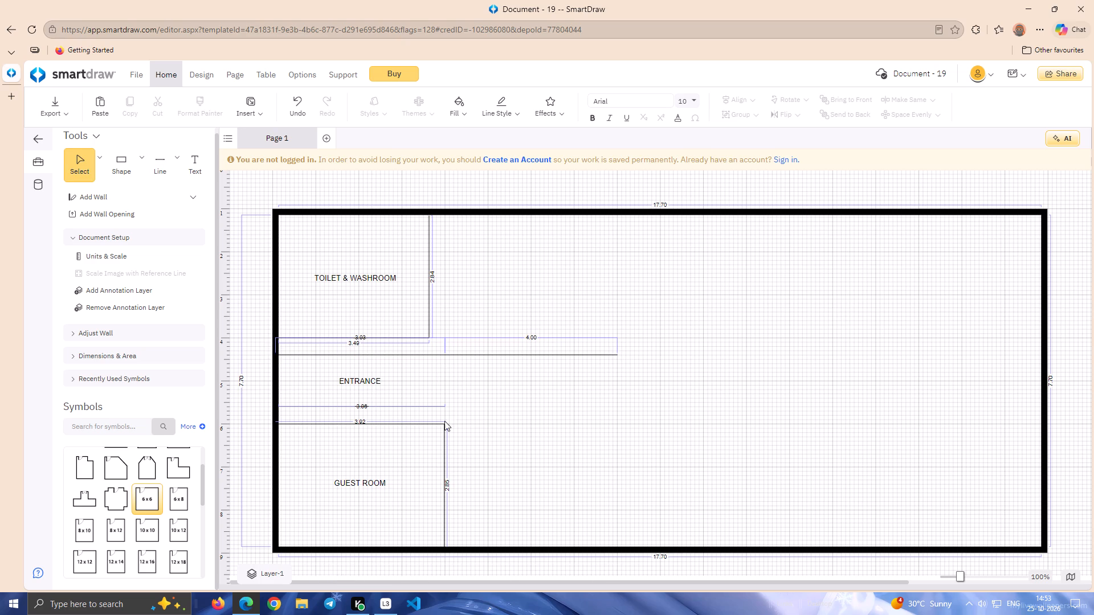
Lengthen the lower ENTRANCE line to about 7.85 so its inner end lines up with the upper line's end.
click(442, 405)
drag(444, 406, 611, 408)
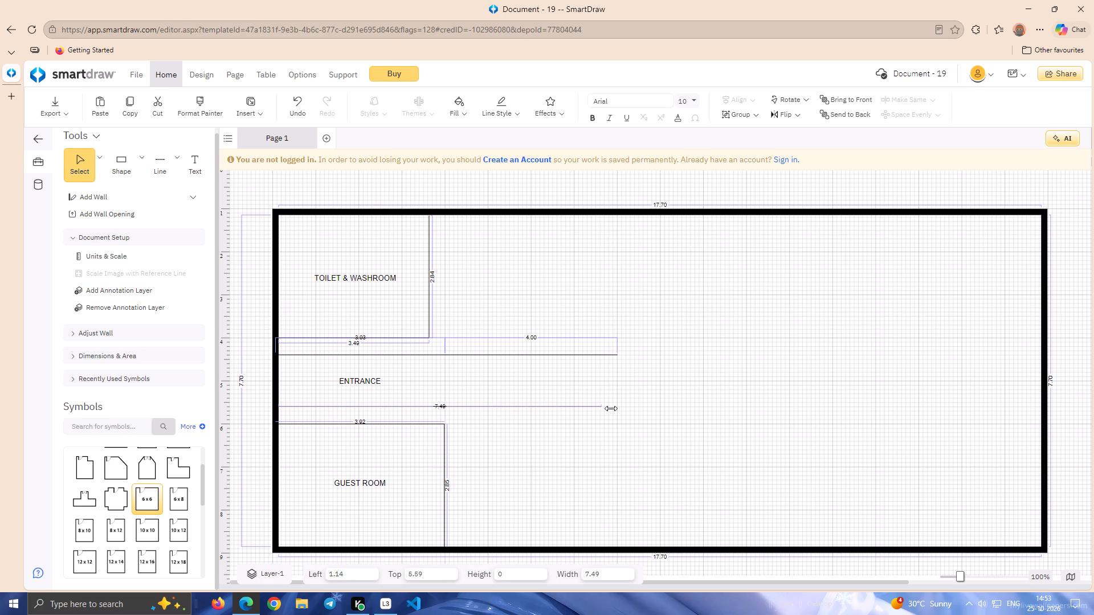
drag(611, 408, 617, 407)
click(654, 408)
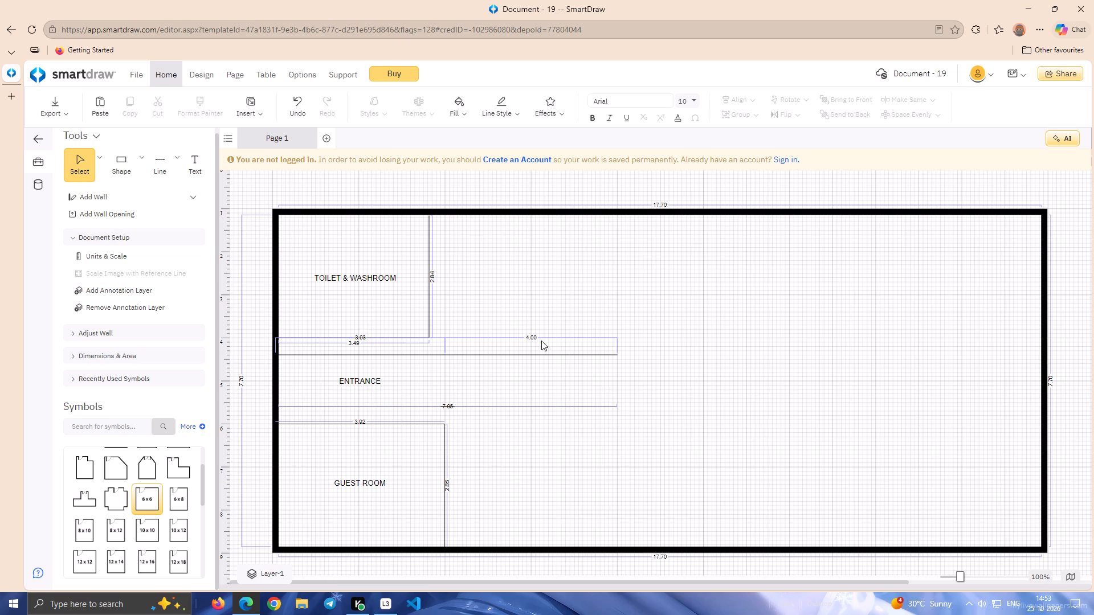
Move the dimension lines of both upper ENTRANCE line segments down onto the segments they measure.
click(542, 356)
drag(550, 337, 550, 351)
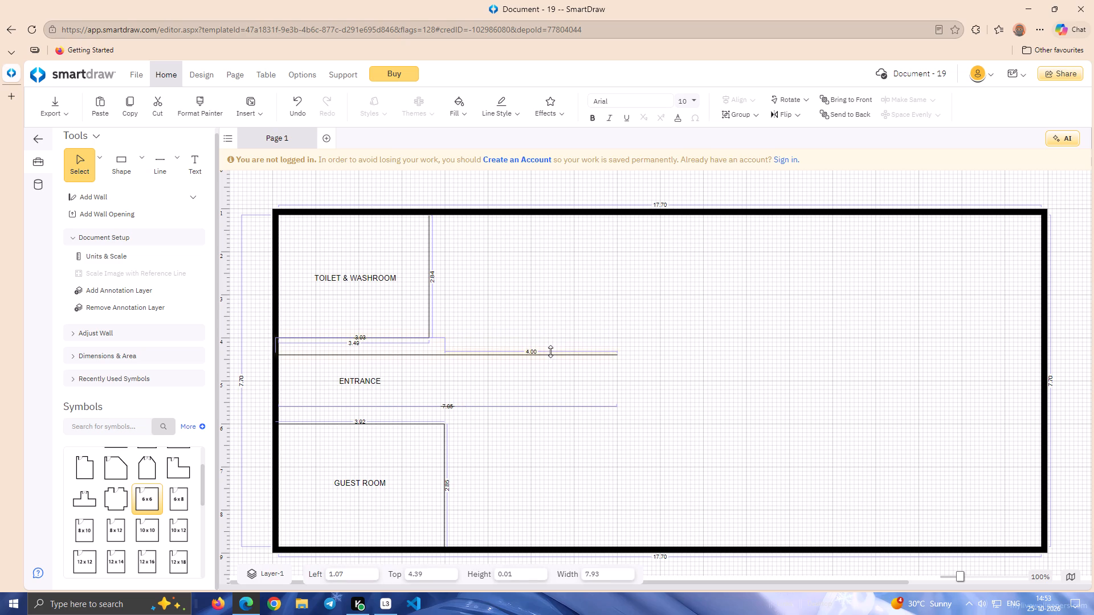
drag(550, 351, 550, 355)
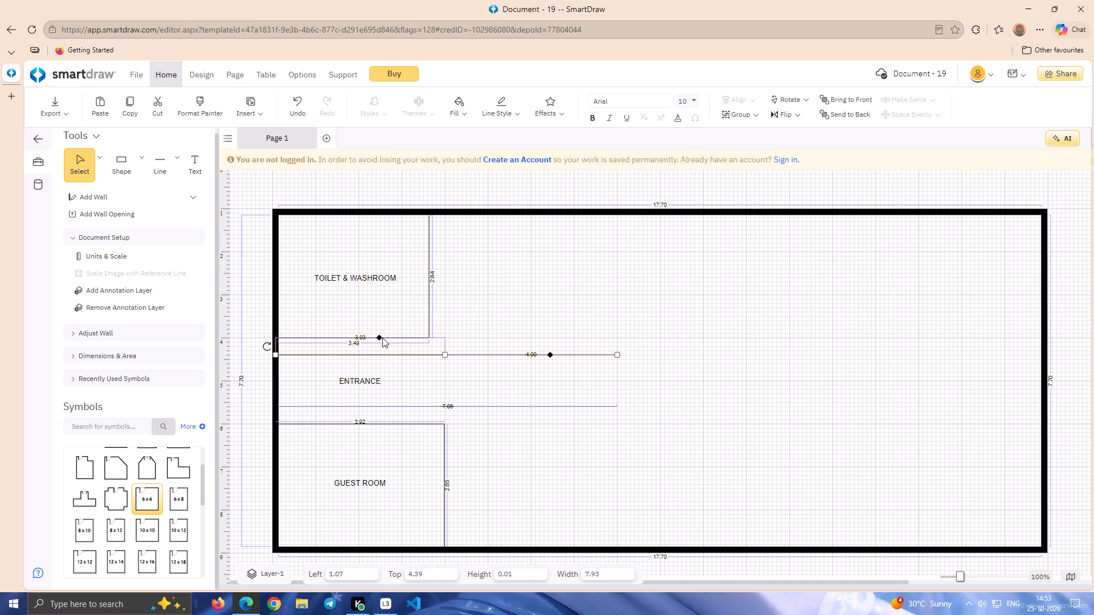
drag(381, 337, 386, 354)
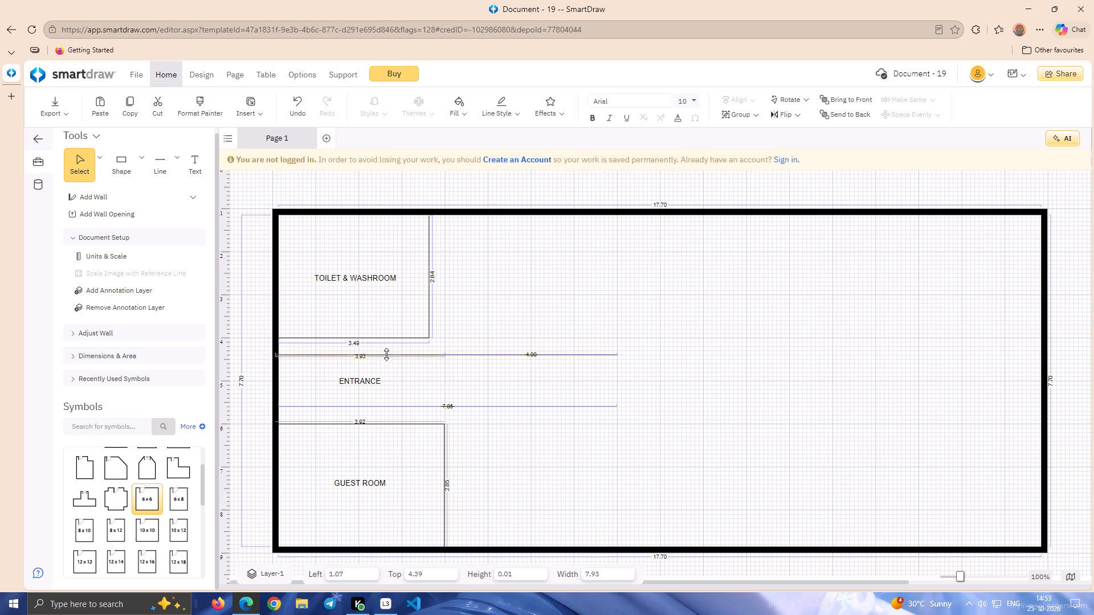
drag(386, 354, 387, 354)
click(430, 388)
click(714, 384)
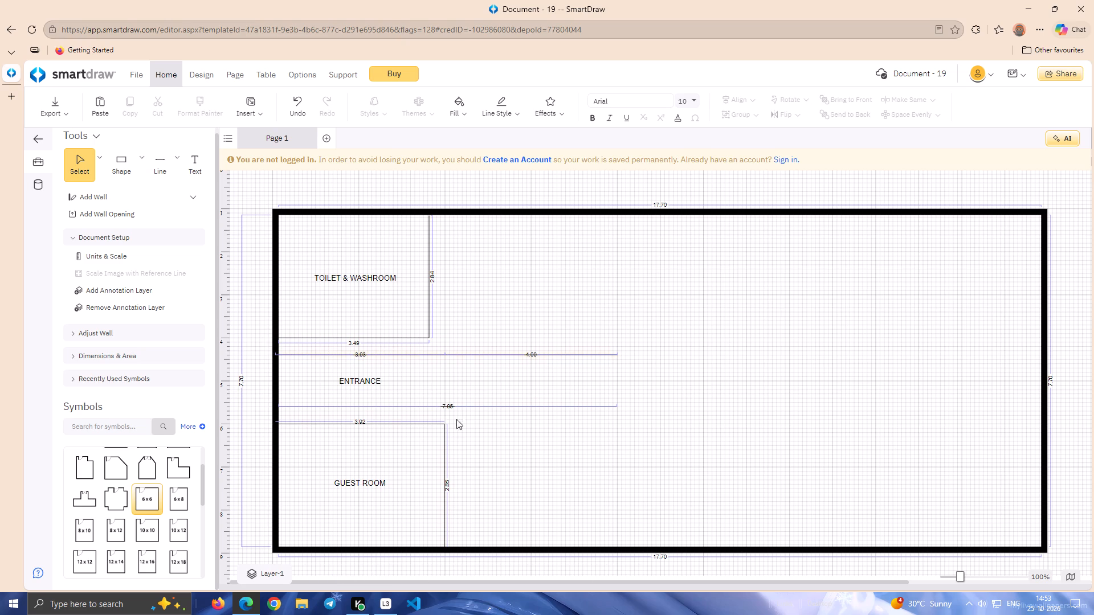
Draw a short vertical segment about 0.39 long downward from the inner end of the lower ENTRANCE line.
click(152, 173)
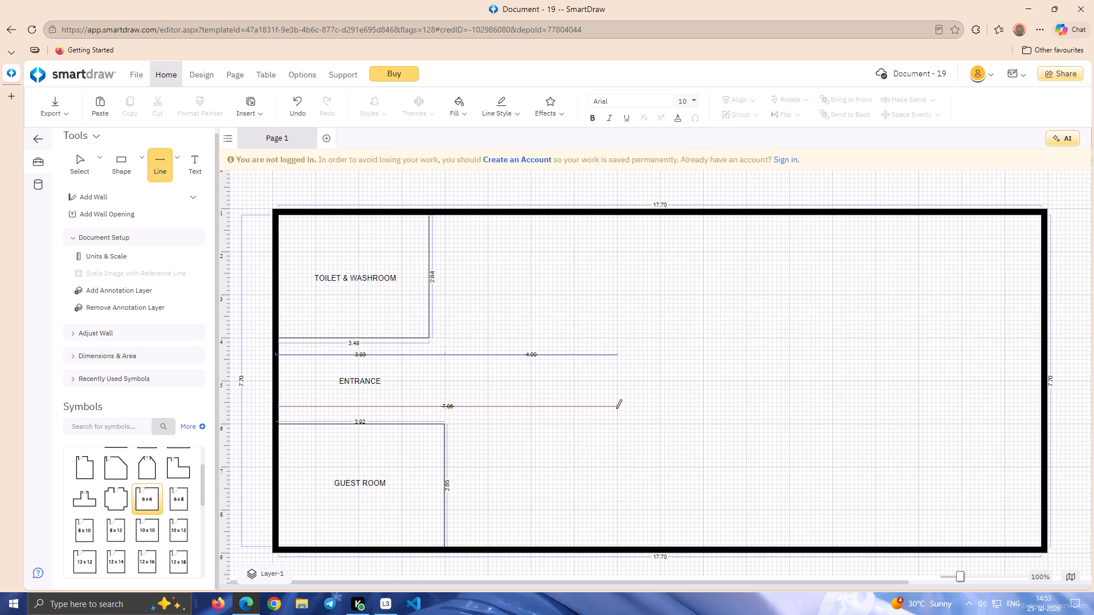
drag(615, 407, 607, 467)
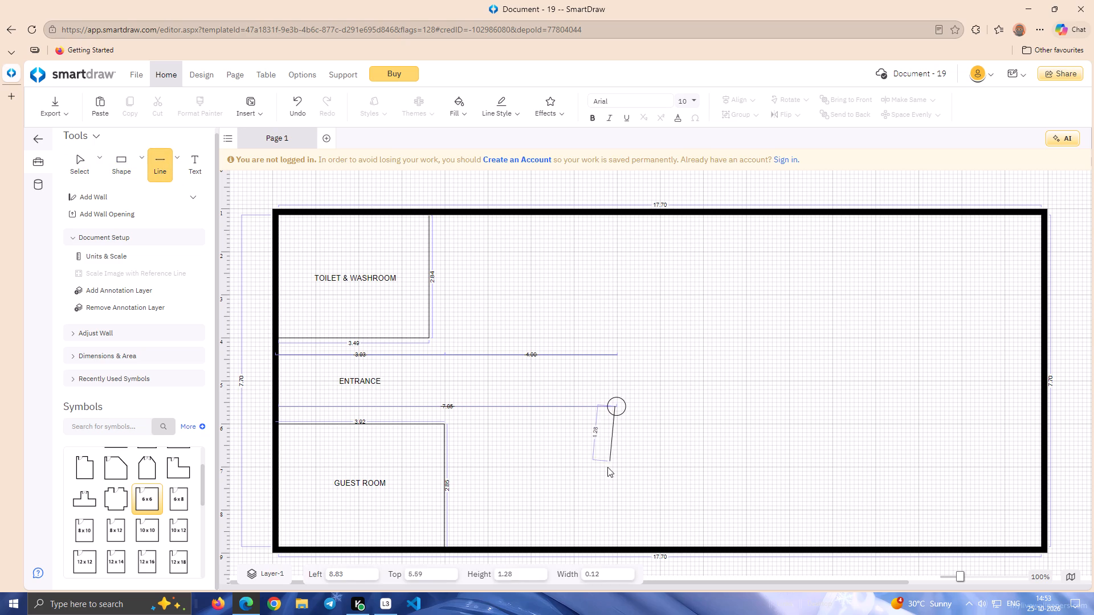
drag(607, 467, 613, 539)
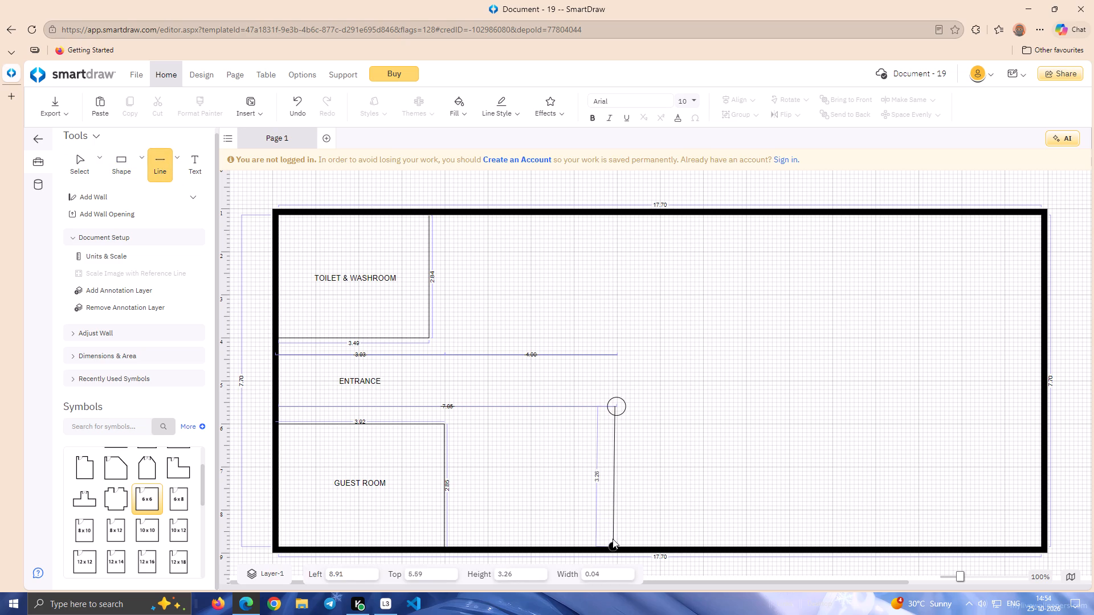
drag(613, 539, 616, 427)
drag(616, 427, 615, 424)
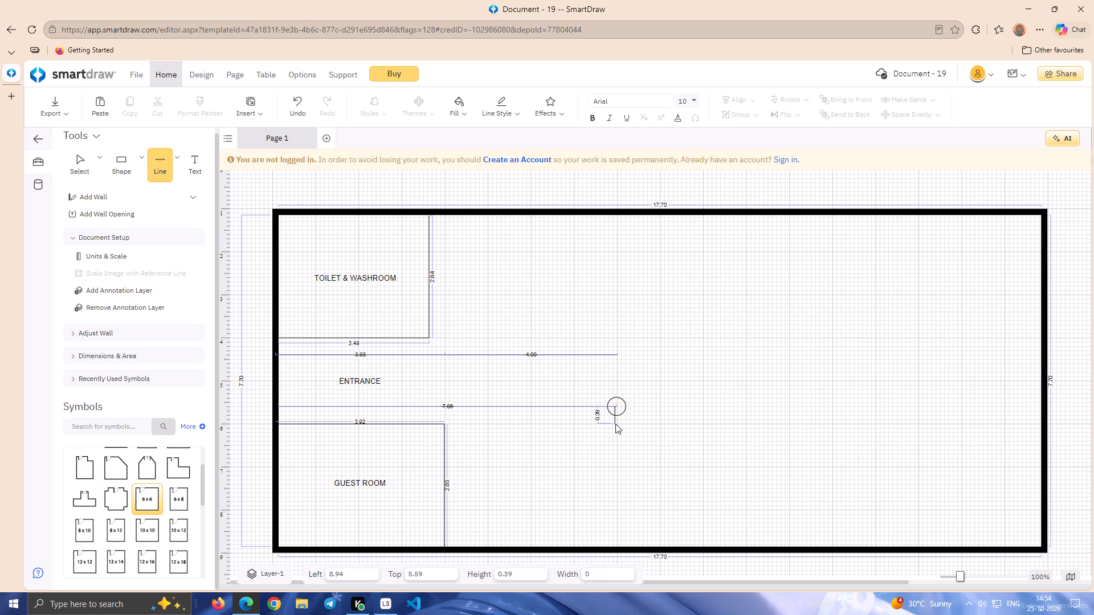
drag(615, 424, 615, 423)
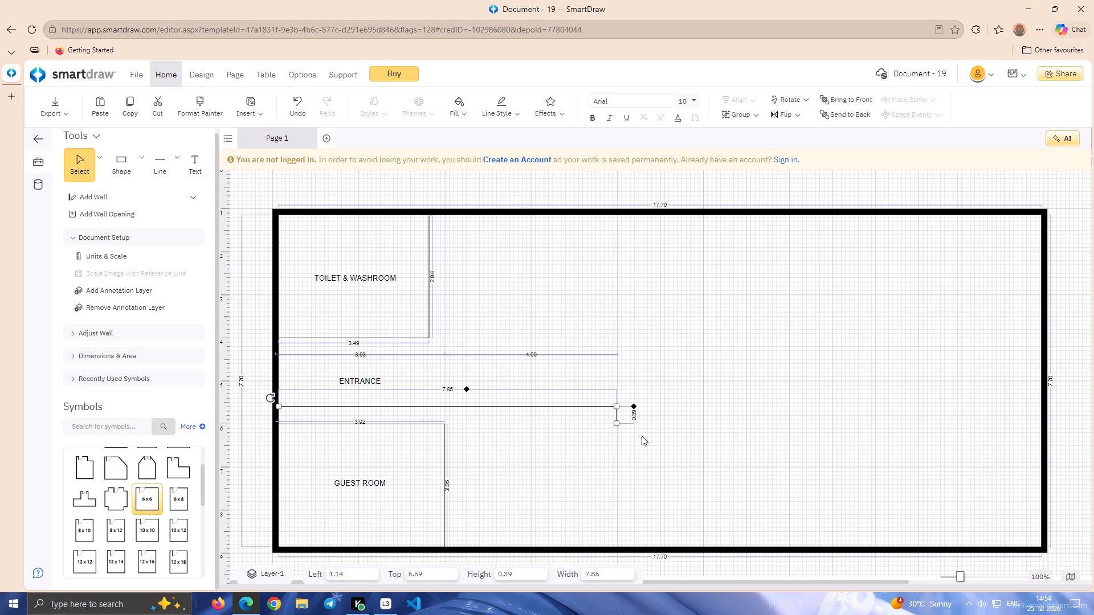
click(643, 442)
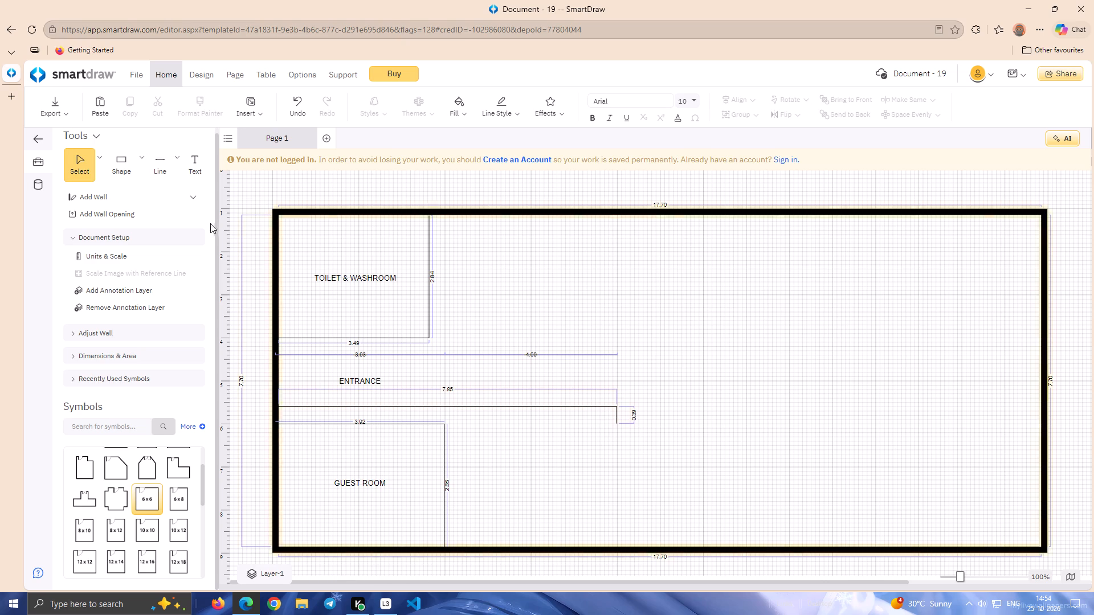
Draw a horizontal line about 6.00 long from the bottom of the lower line's short vertical segment toward the far wall.
click(150, 162)
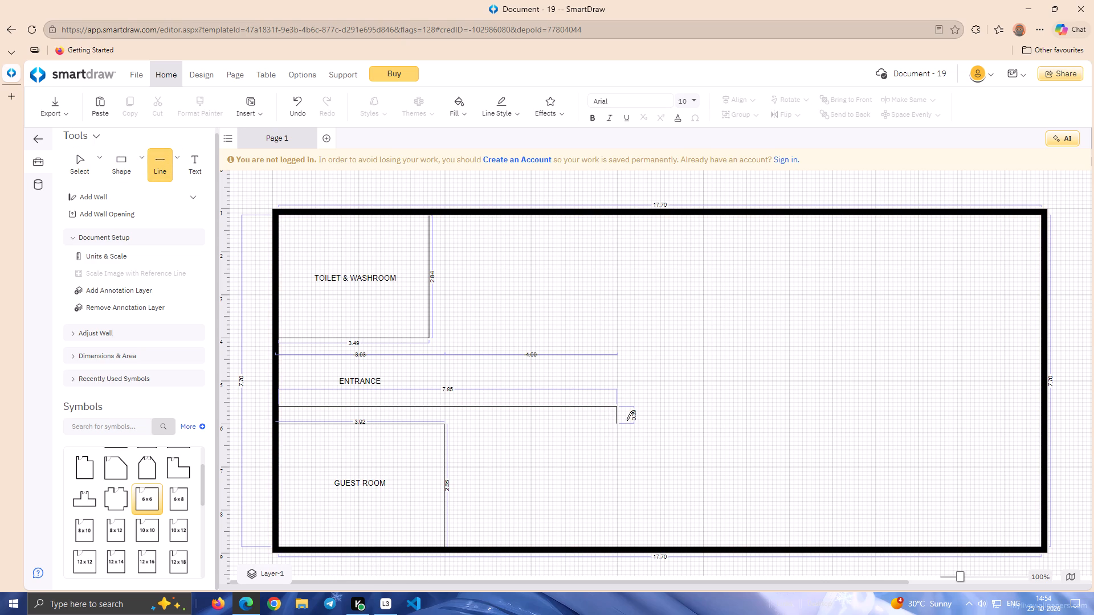
drag(617, 423, 791, 424)
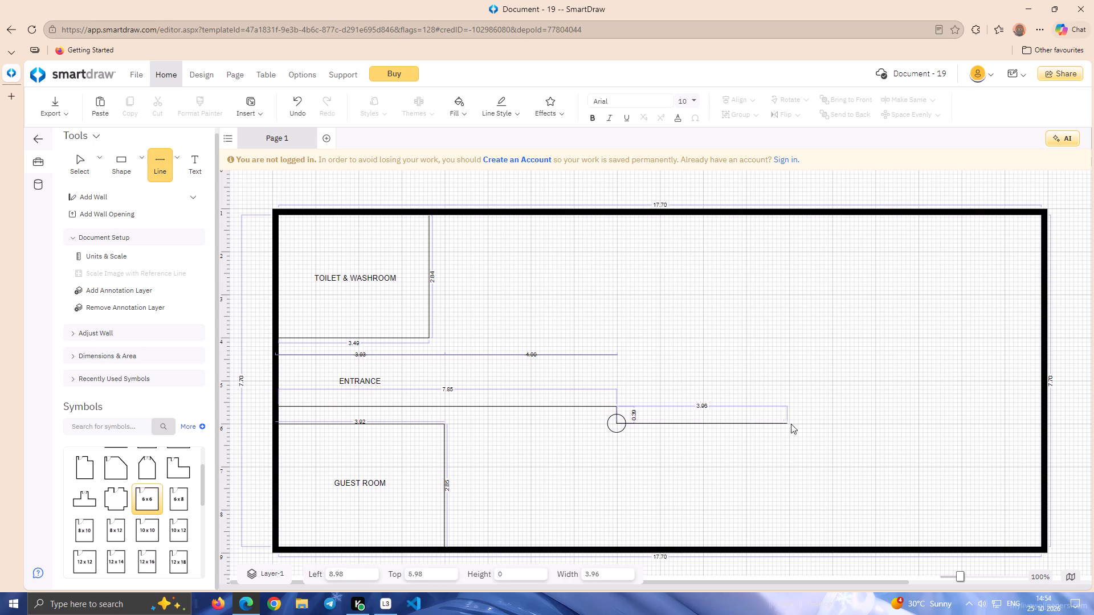
drag(791, 424, 922, 433)
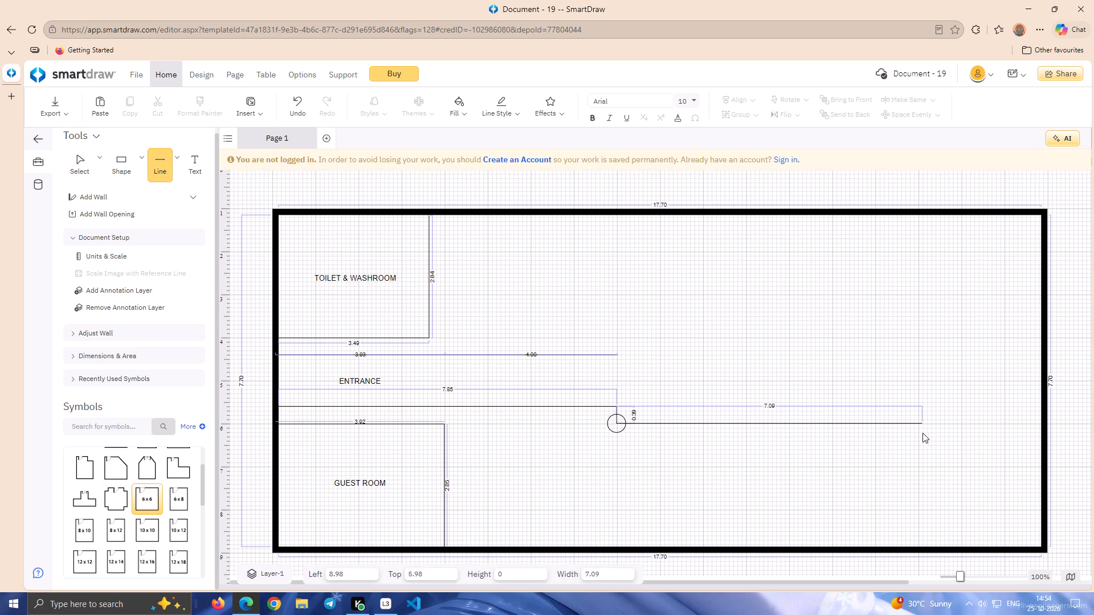
drag(922, 433, 884, 433)
drag(884, 433, 877, 434)
drag(877, 434, 875, 434)
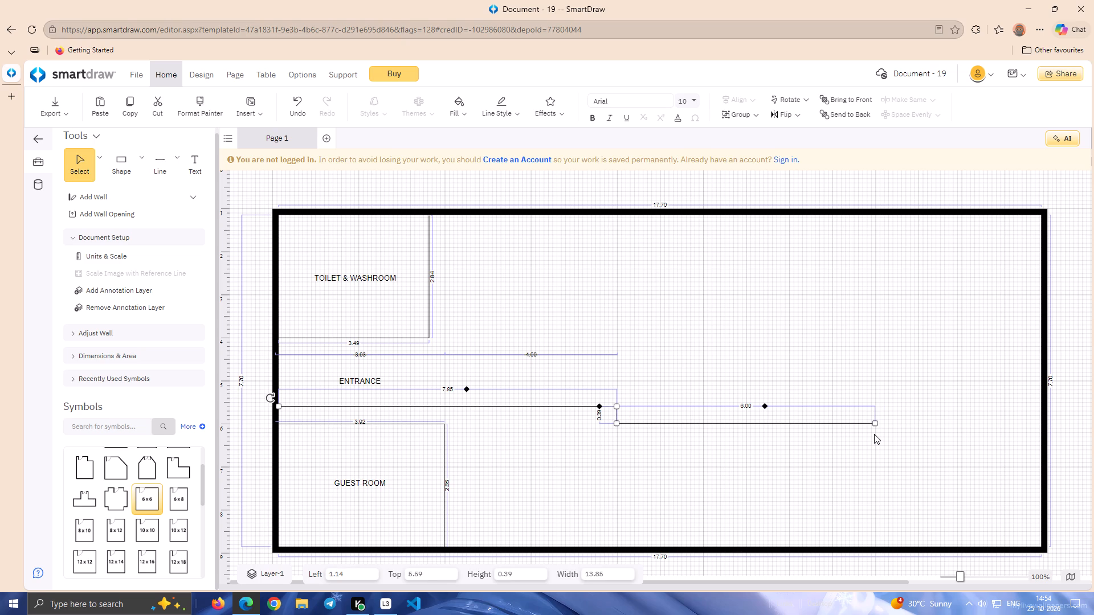
click(874, 434)
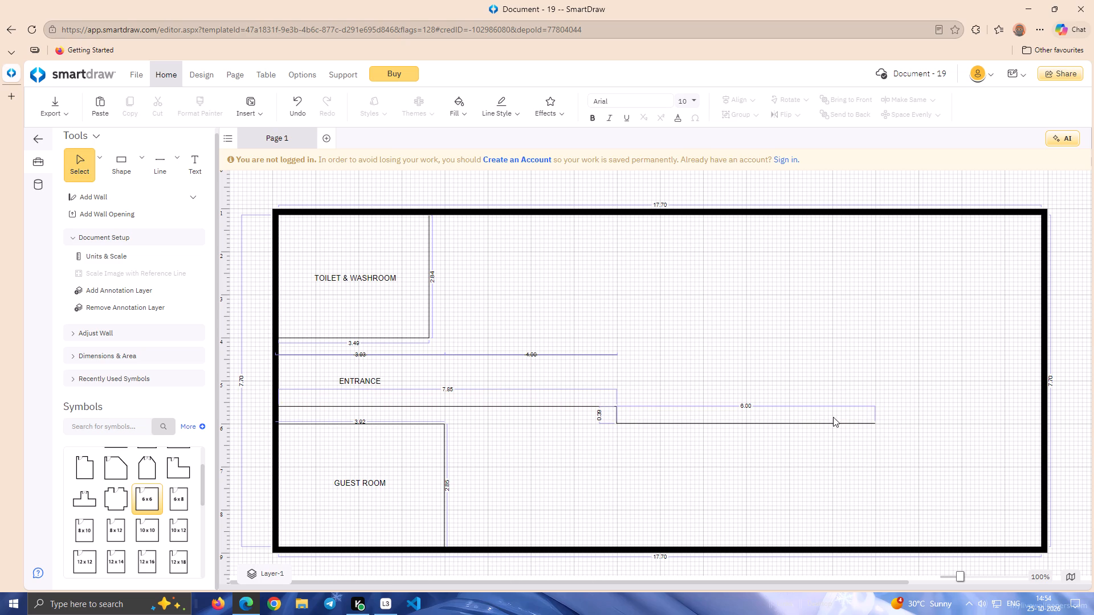
Draw a short vertical segment about 0.41 long upward from the inner end of the upper ENTRANCE line.
click(163, 169)
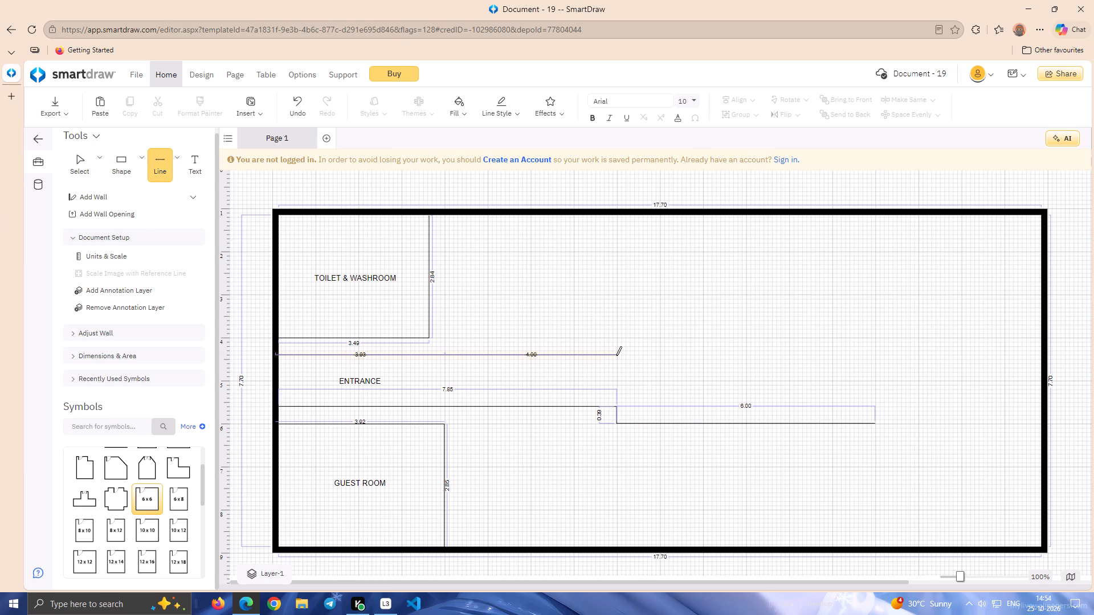
drag(617, 354, 617, 345)
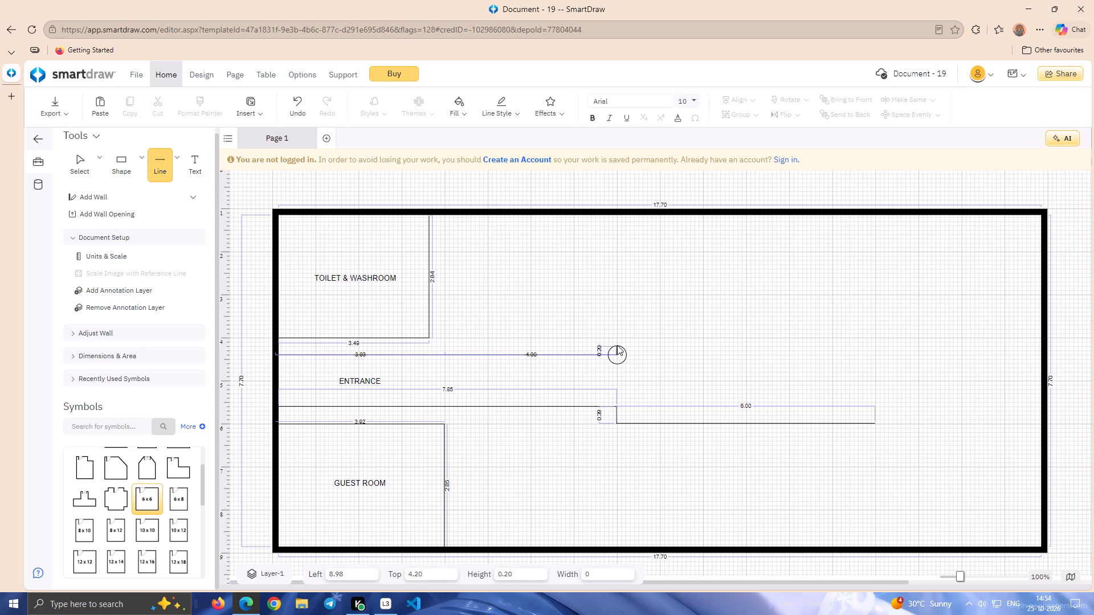
drag(617, 345, 617, 337)
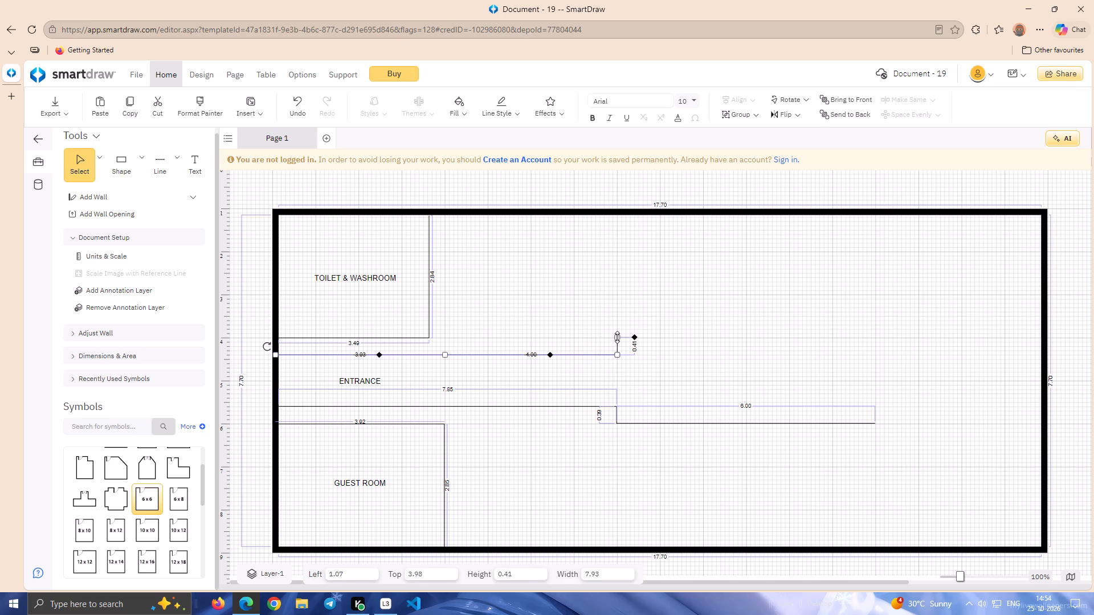
click(681, 361)
Draw a horizontal line about 5.98 long from the top of the upper short vertical segment, ending level with the lower line's end.
click(157, 165)
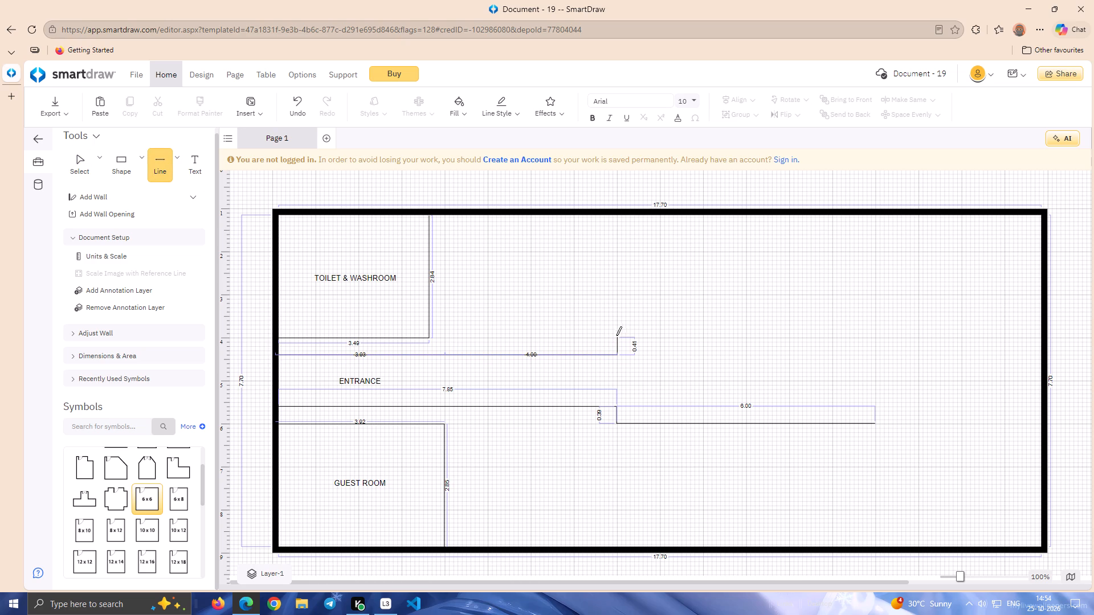
drag(618, 339, 989, 341)
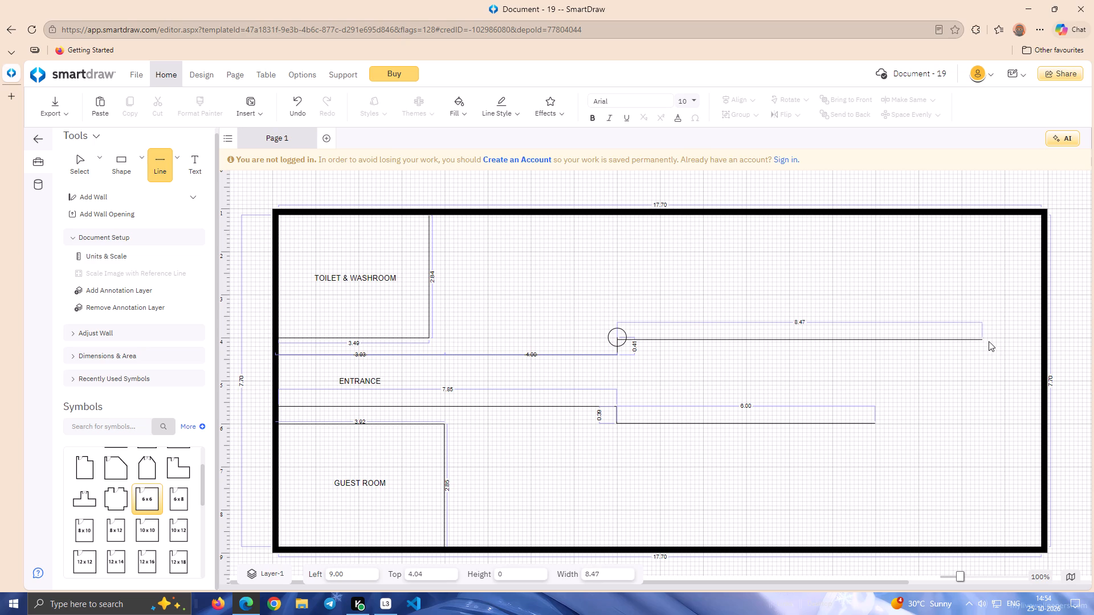
drag(989, 341, 875, 337)
click(892, 351)
Move the dimension lines of the upper line's new horizontal and short vertical segments close against those segments.
click(764, 335)
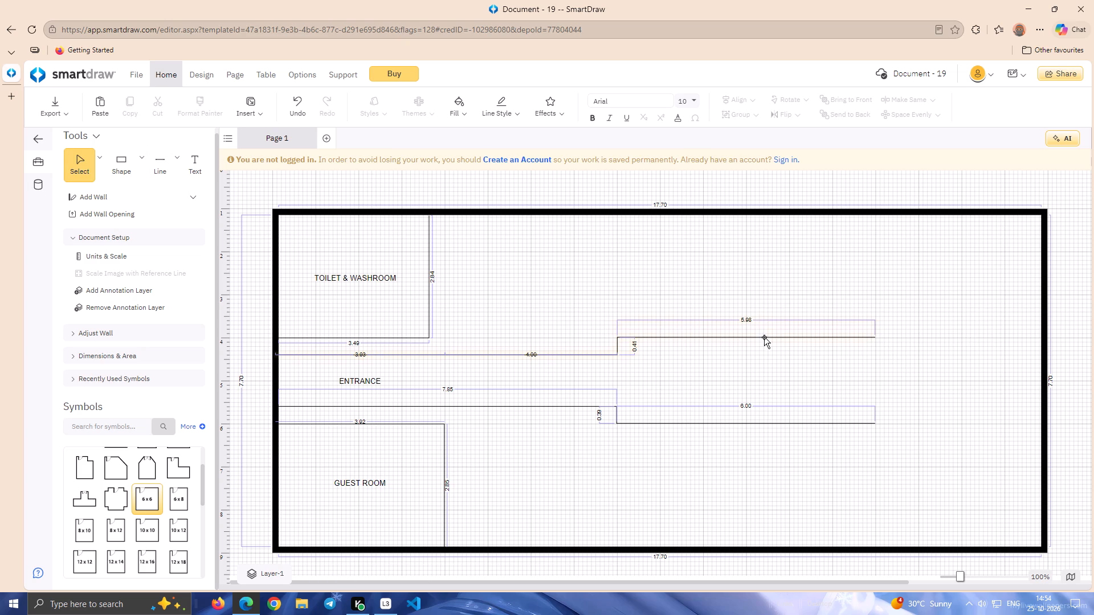
click(764, 339)
drag(765, 320, 764, 334)
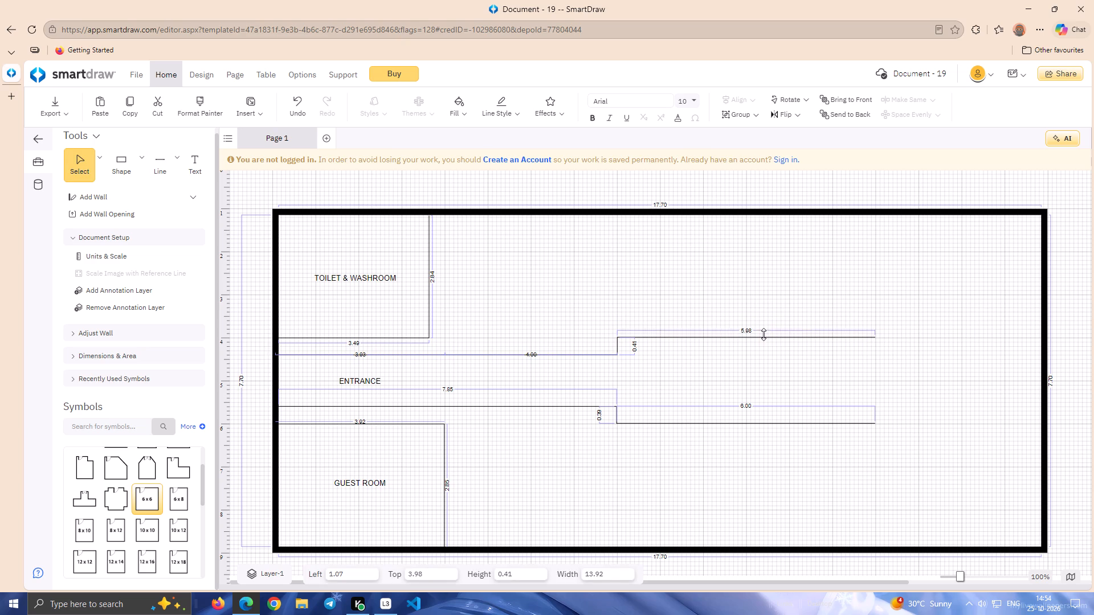
drag(764, 334, 764, 334)
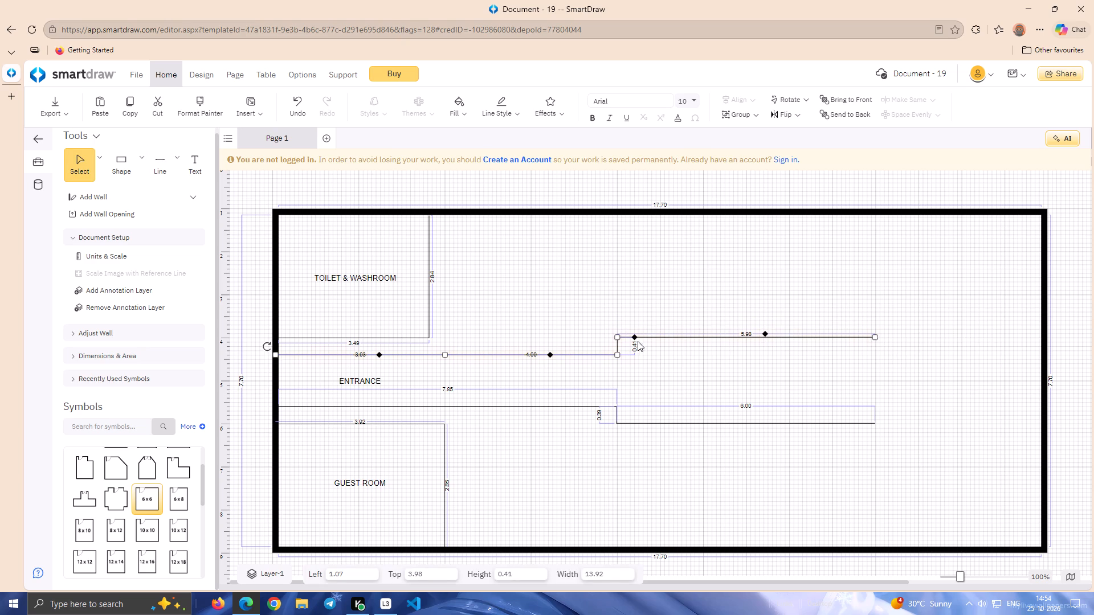
drag(636, 337, 621, 338)
drag(621, 338, 622, 340)
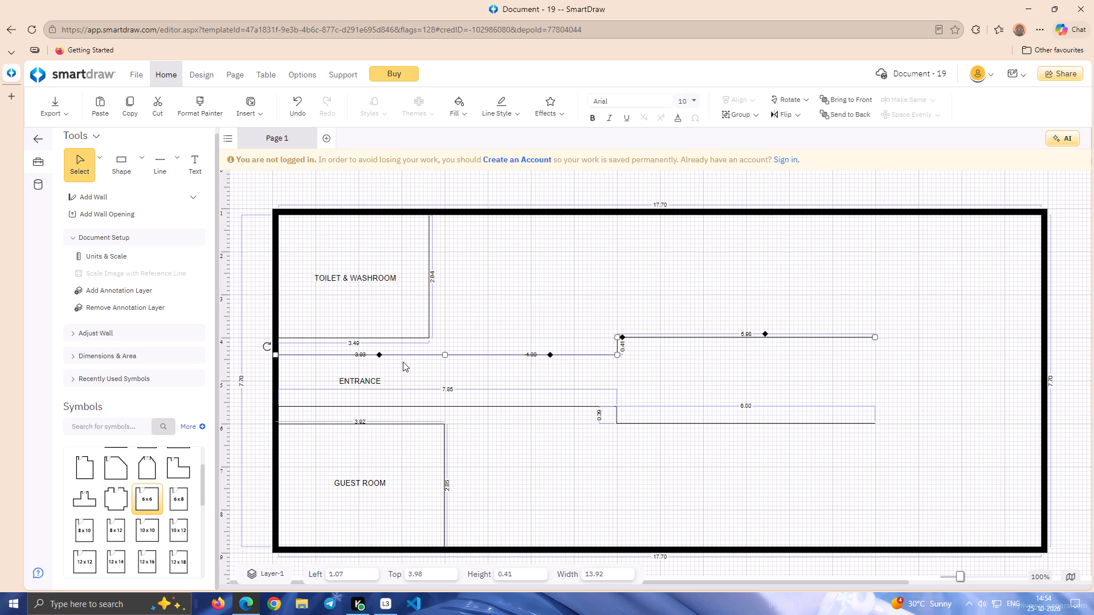
Move the 3.93 and 4.00 dimension lines close against the upper ENTRANCE line.
click(378, 353)
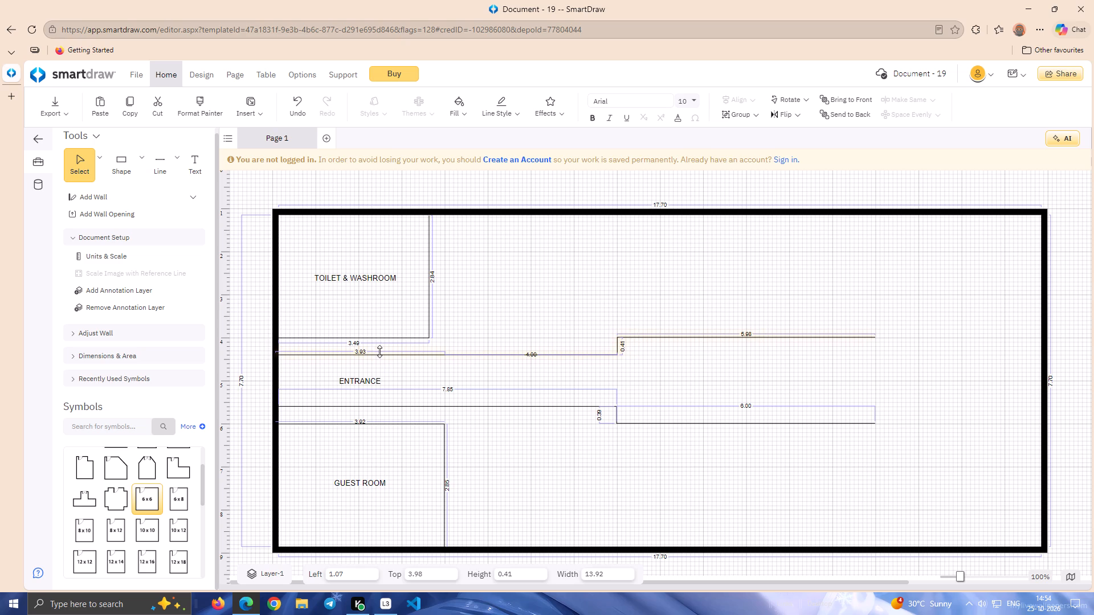
click(551, 354)
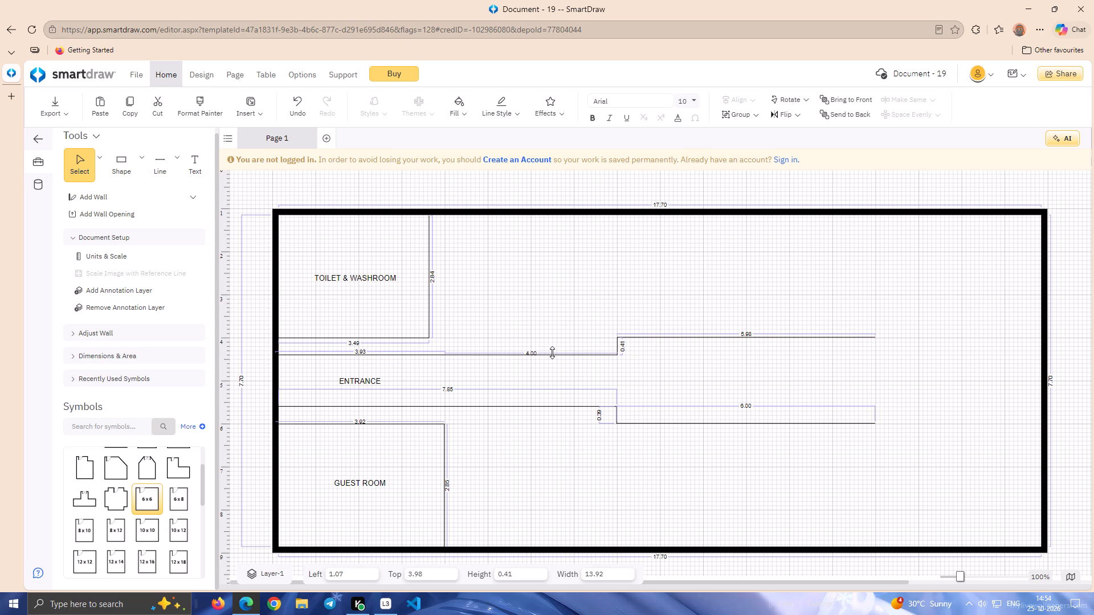
Move the dimension lines of the lower corridor line's three segments, 6.00, 0.39 and 7.85, close against those segments.
click(767, 405)
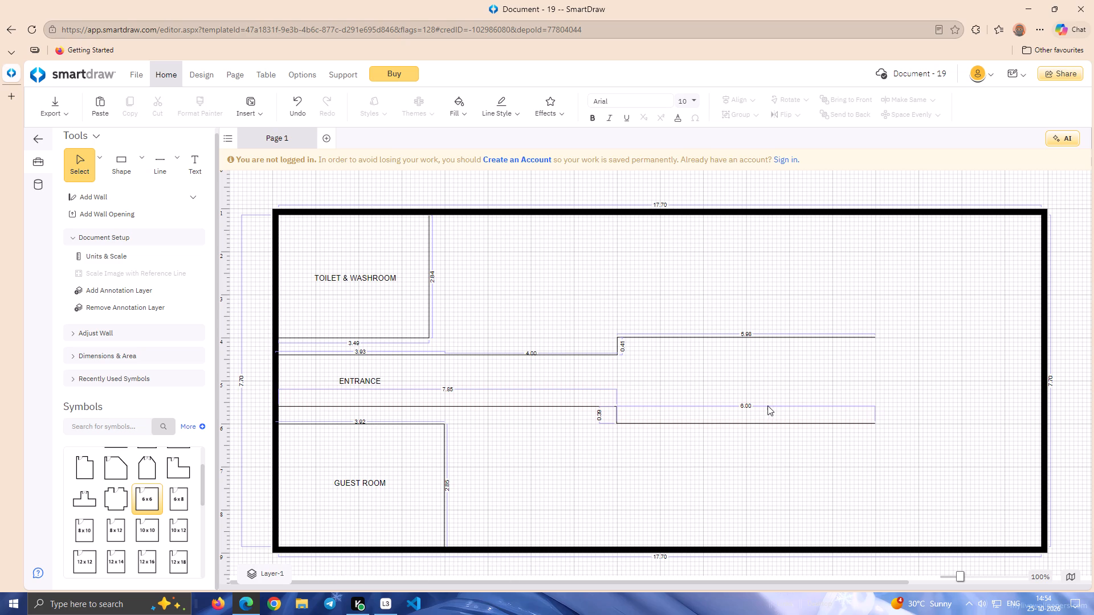
click(758, 421)
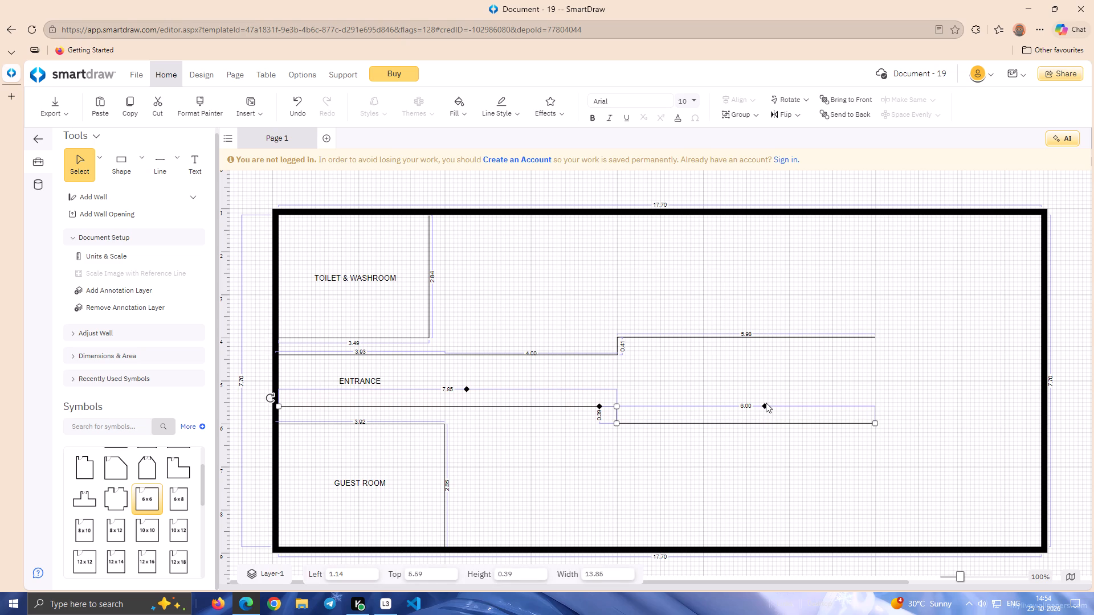
drag(764, 404, 762, 419)
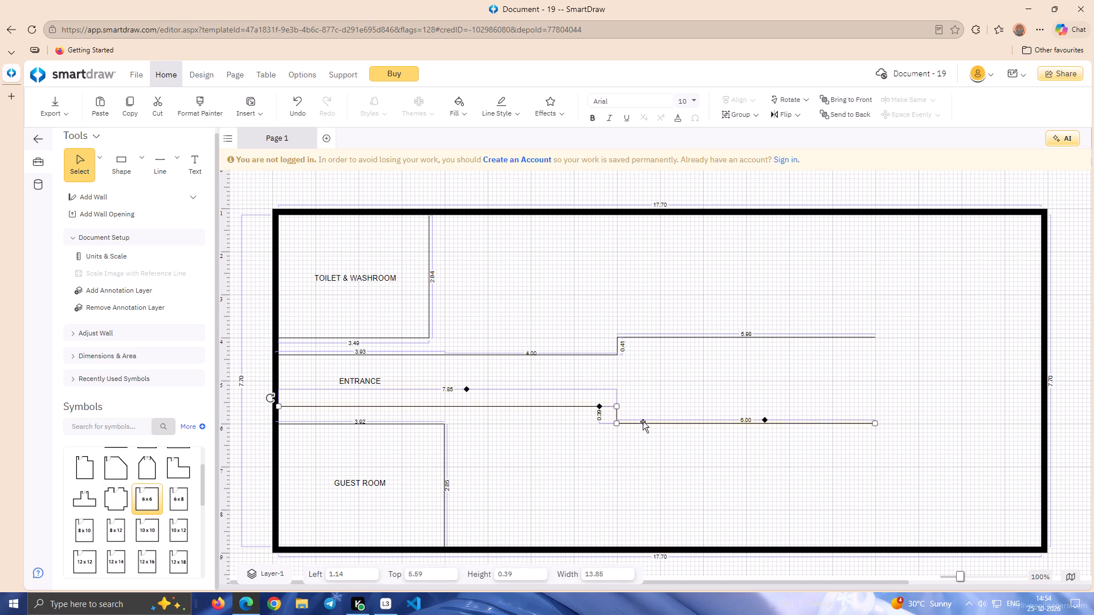
drag(600, 406, 612, 407)
drag(612, 407, 613, 405)
drag(468, 390, 469, 399)
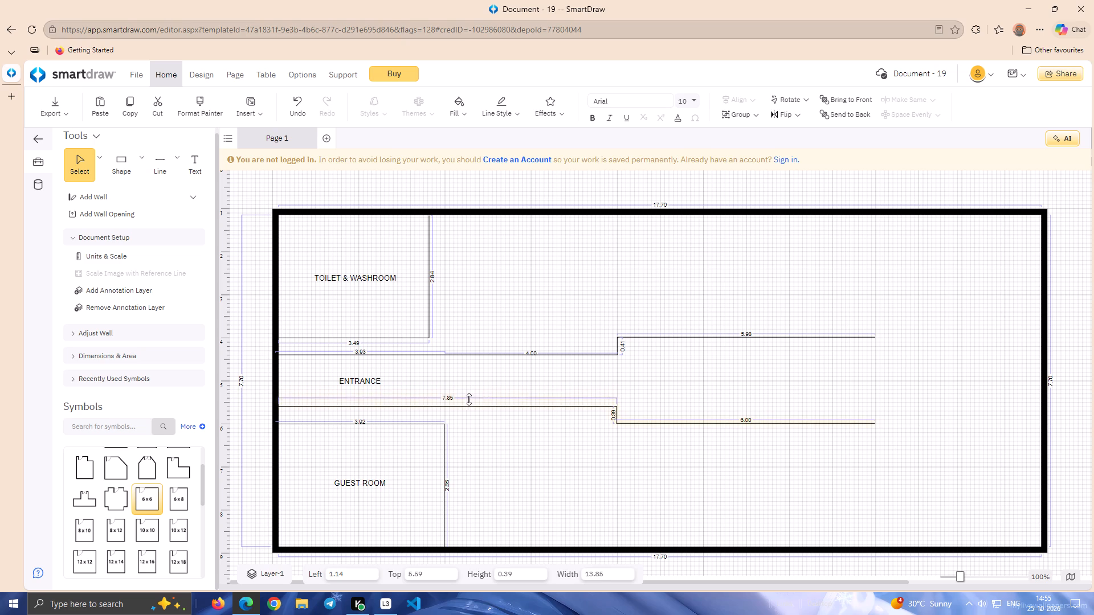
drag(469, 399, 469, 403)
click(475, 419)
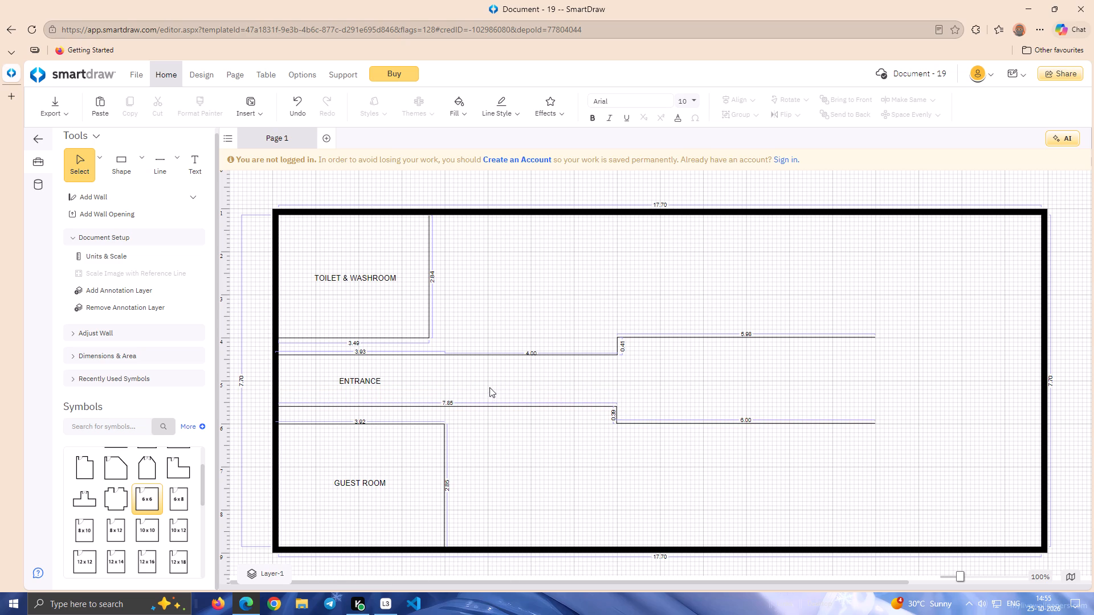
Fine-tune the 4.00 dimension line so it sits just above the upper ENTRANCE line.
click(577, 358)
click(577, 354)
click(552, 352)
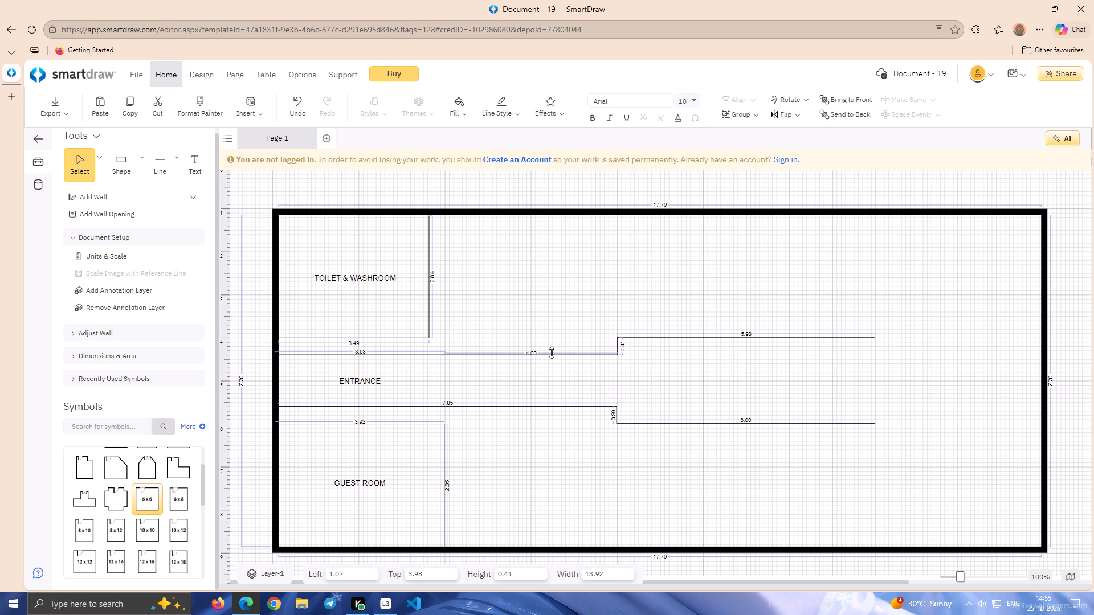
click(570, 310)
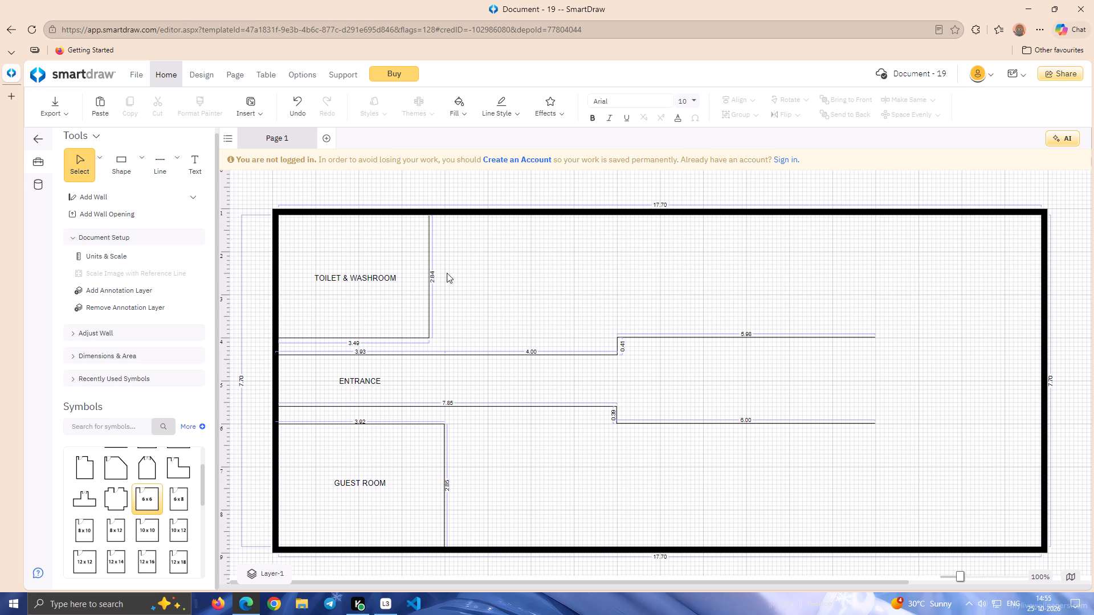
Draw a vertical line about 3.25 long beside the toilet and washroom, from the outline's top wall to the upper ENTRANCE line.
click(158, 165)
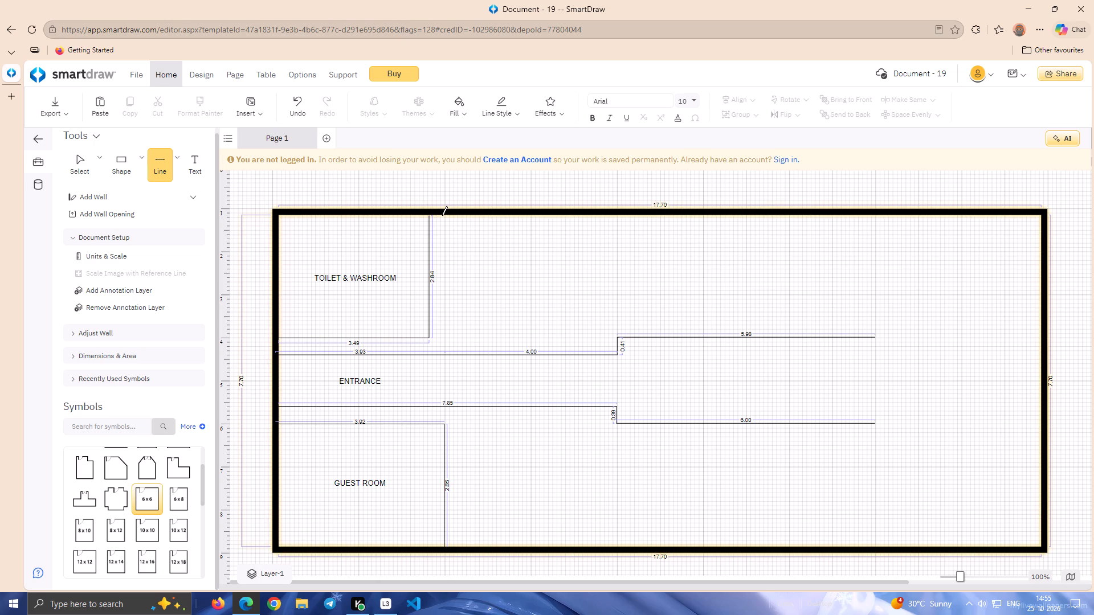
drag(444, 215, 438, 294)
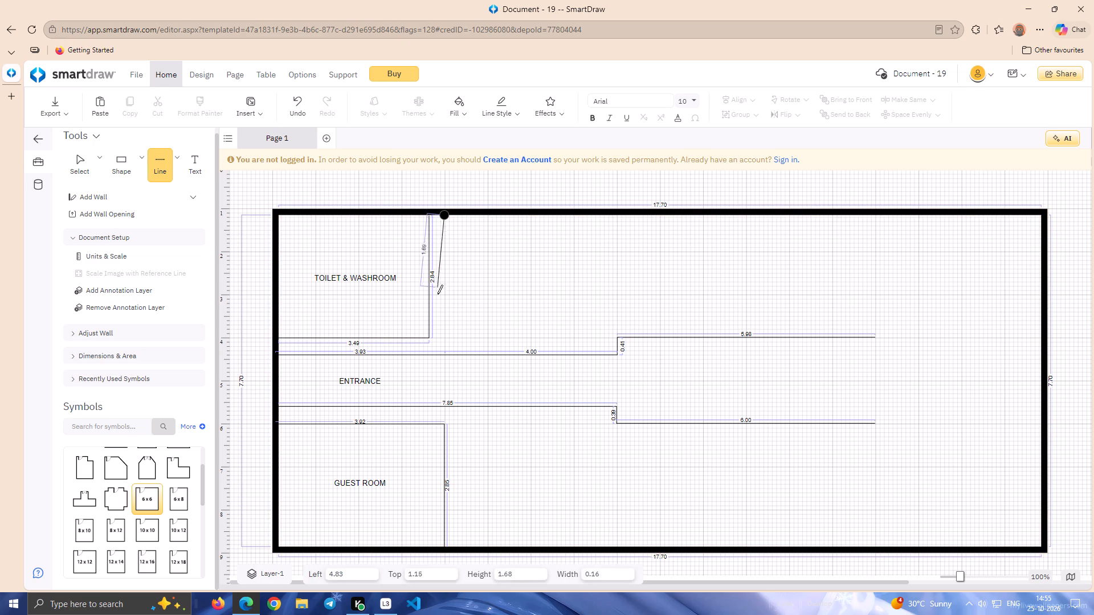
drag(438, 294, 446, 351)
Set the new vertical line to the second-thinnest line thickness.
click(507, 114)
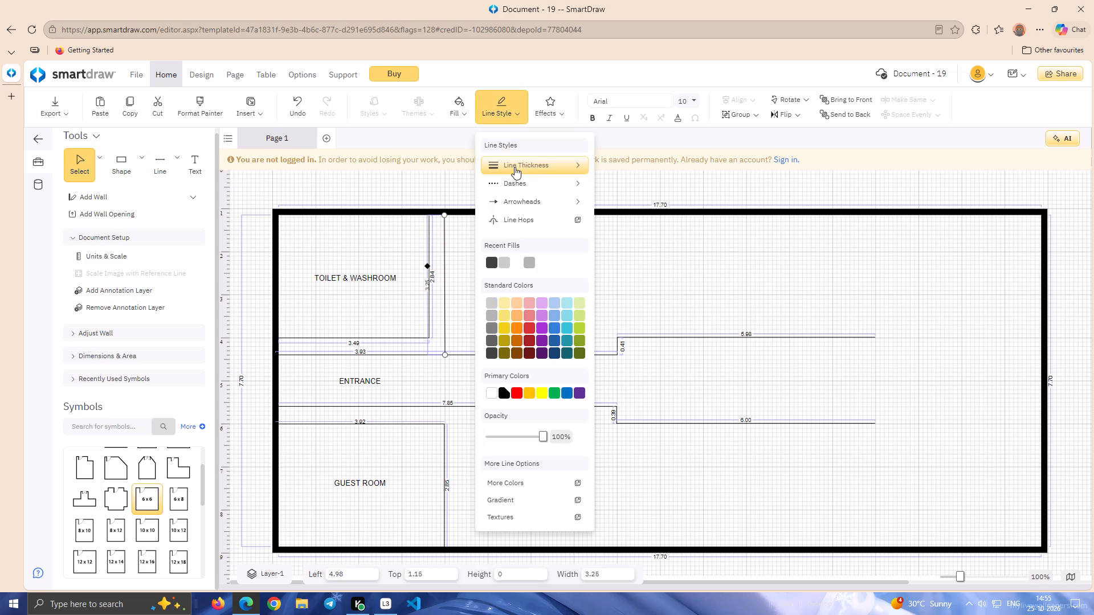
click(537, 165)
click(624, 212)
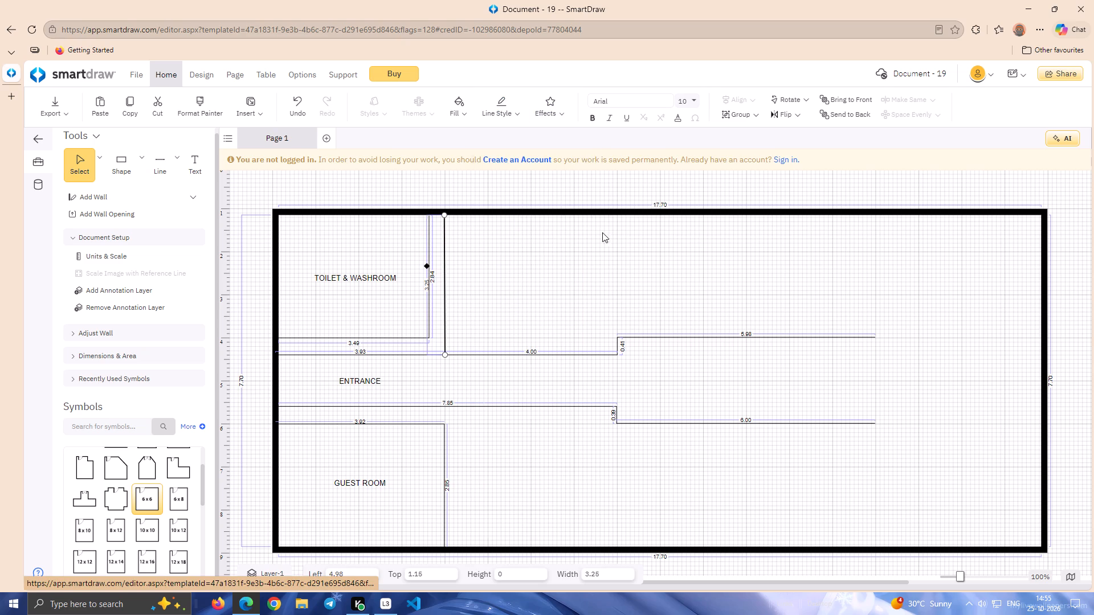
click(521, 264)
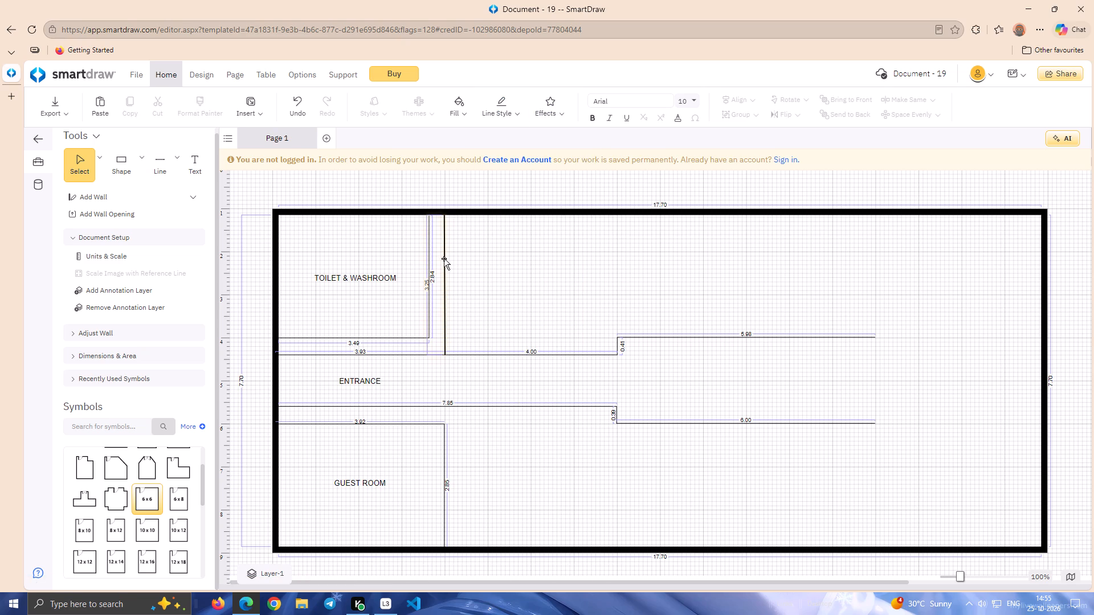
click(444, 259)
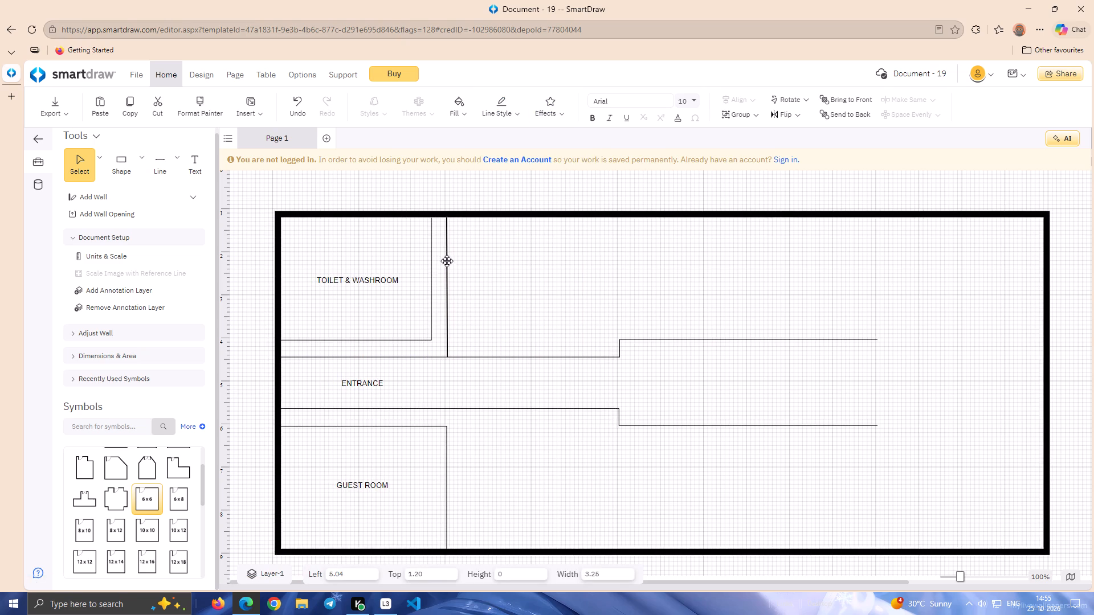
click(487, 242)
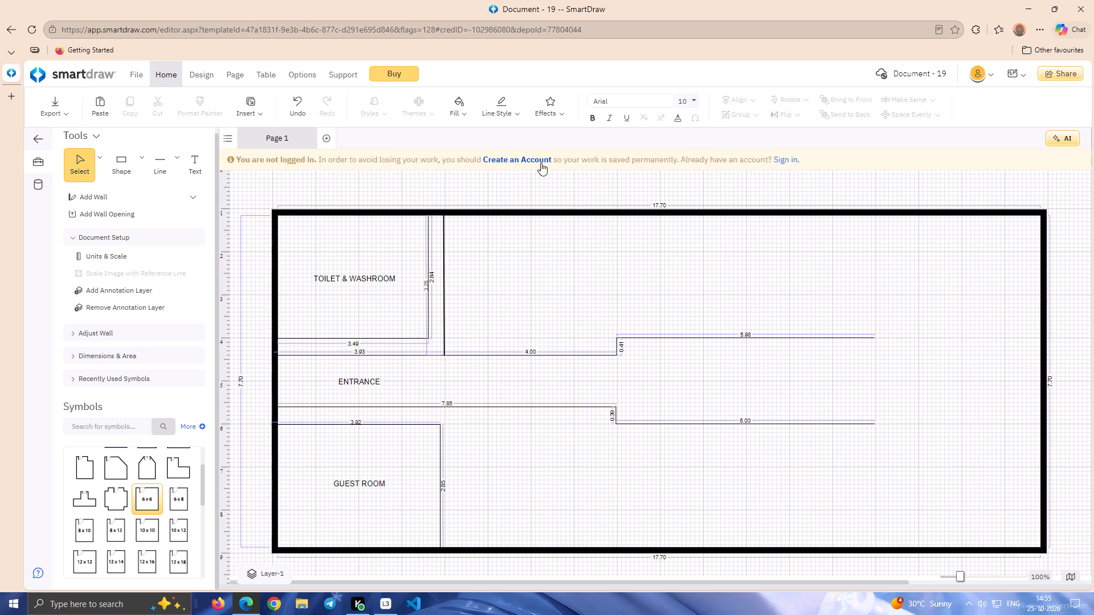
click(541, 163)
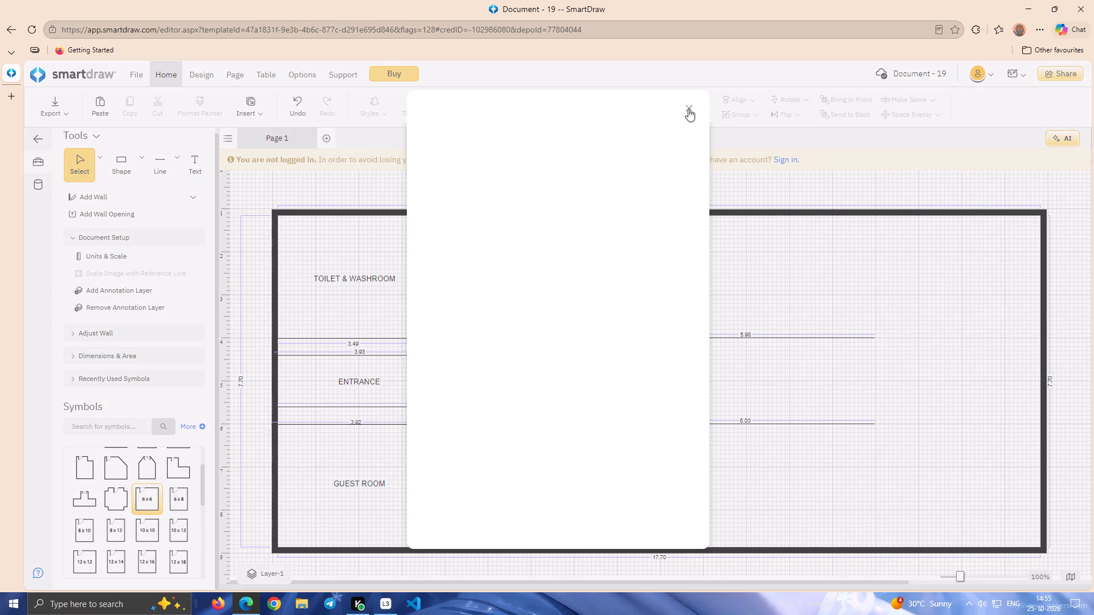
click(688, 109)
Draw a second vertical line about 2.91 long down from the top wall, just beyond the thicker vertical line.
click(160, 163)
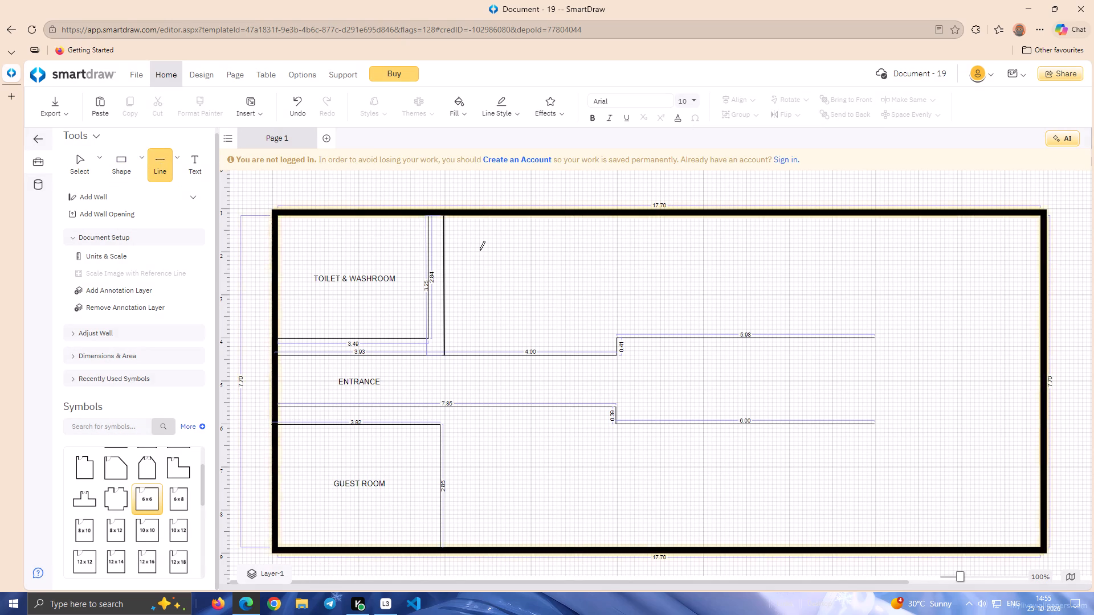
click(512, 117)
click(537, 167)
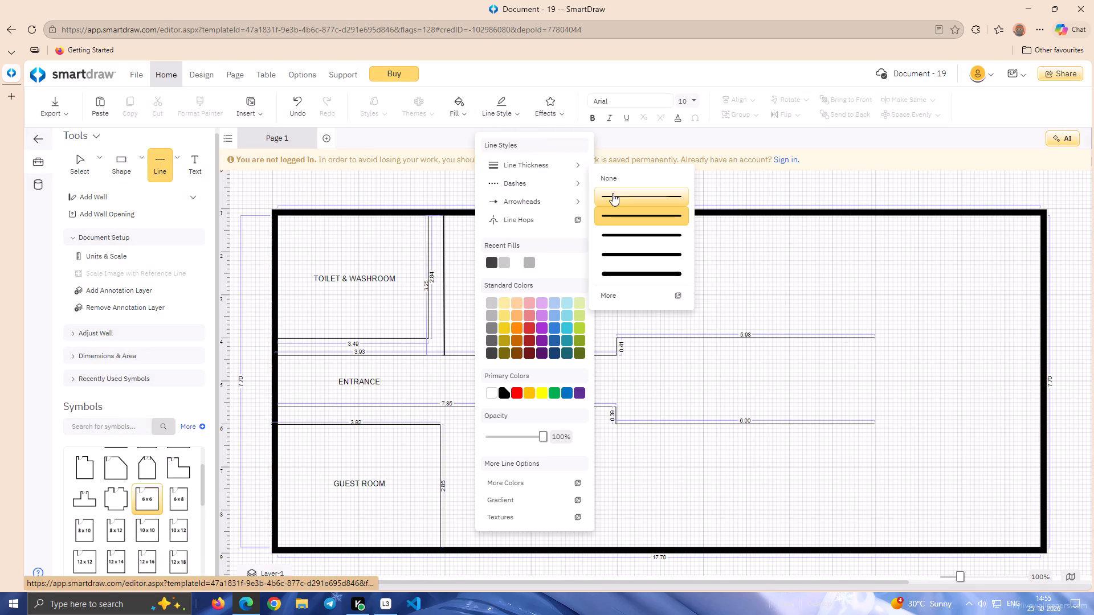
click(621, 193)
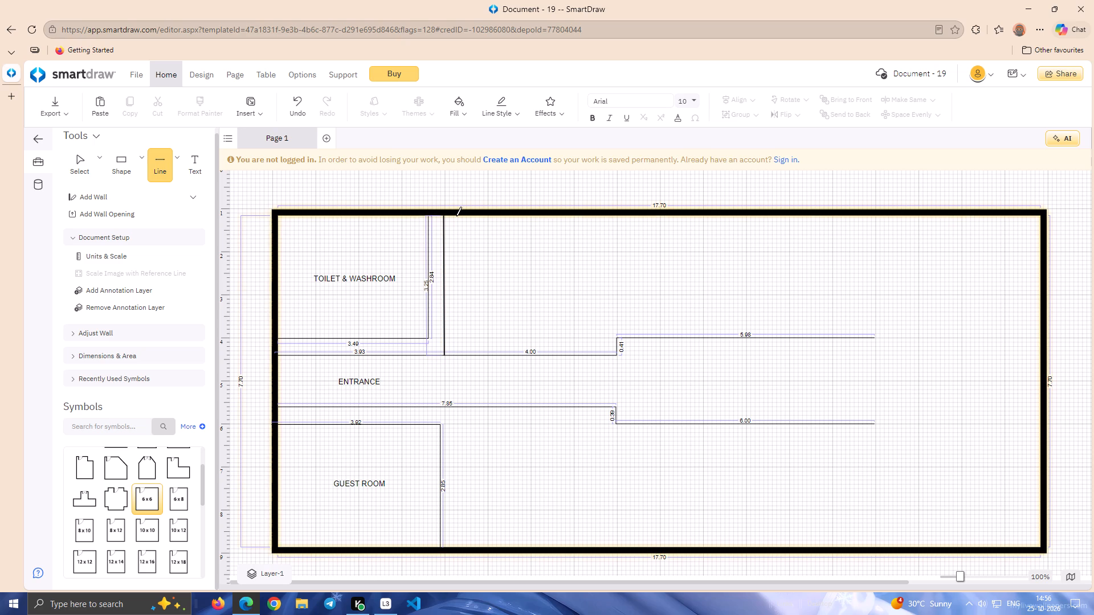
drag(458, 214, 455, 297)
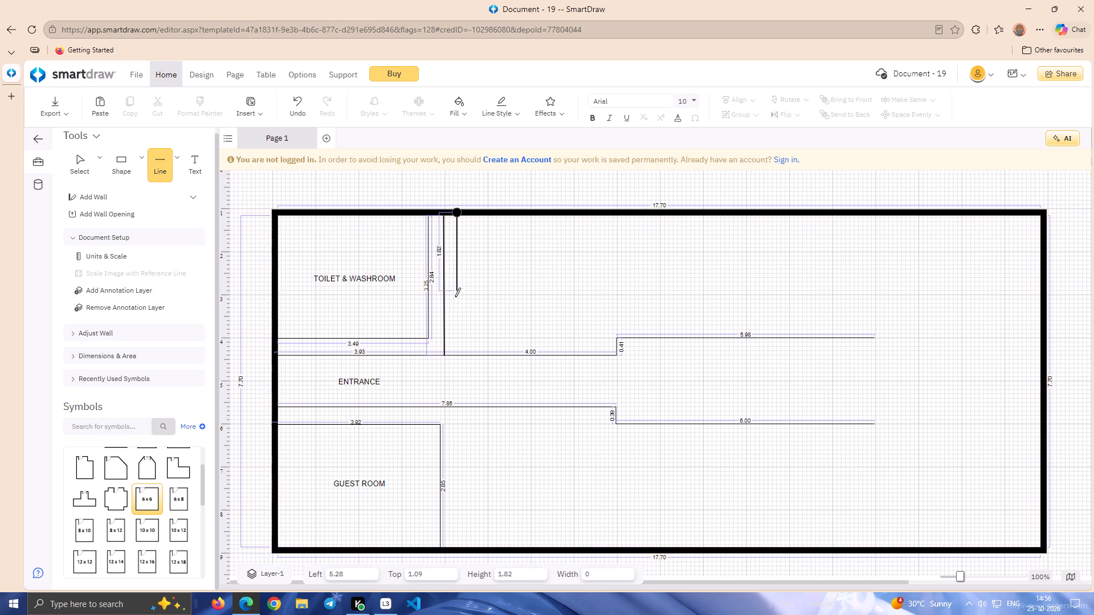
drag(455, 297, 460, 339)
drag(460, 339, 459, 338)
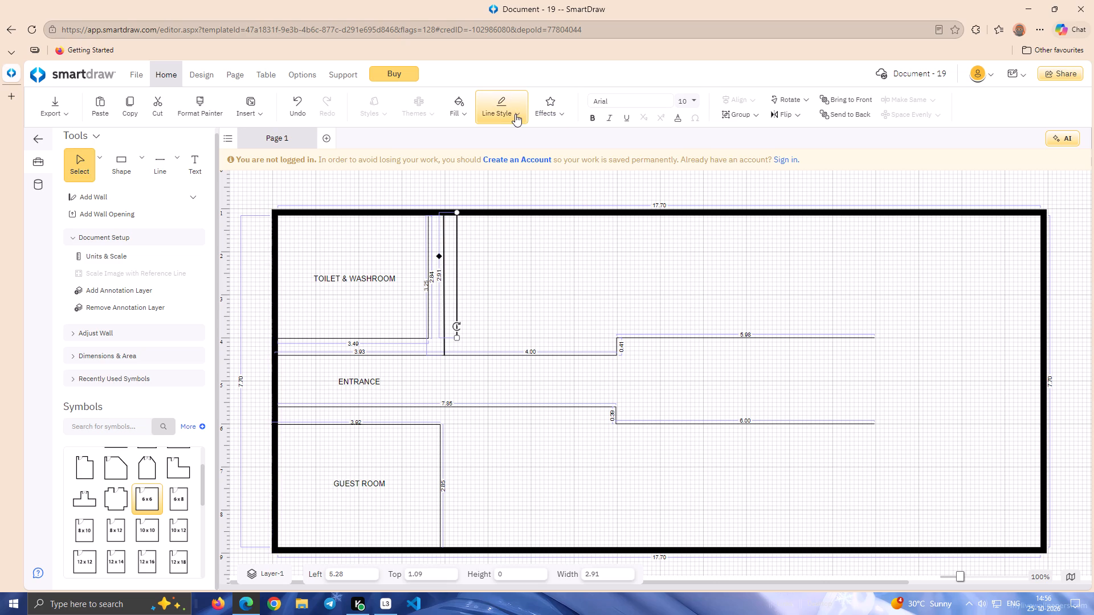
Set the second vertical line to the thinnest line thickness.
click(515, 114)
click(535, 168)
click(615, 198)
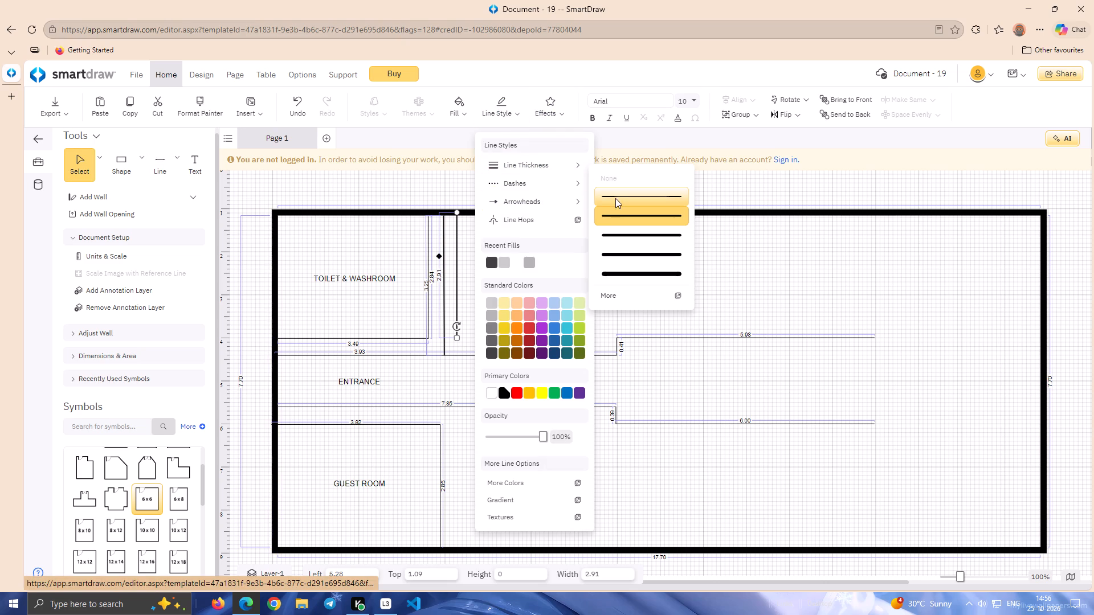
click(505, 262)
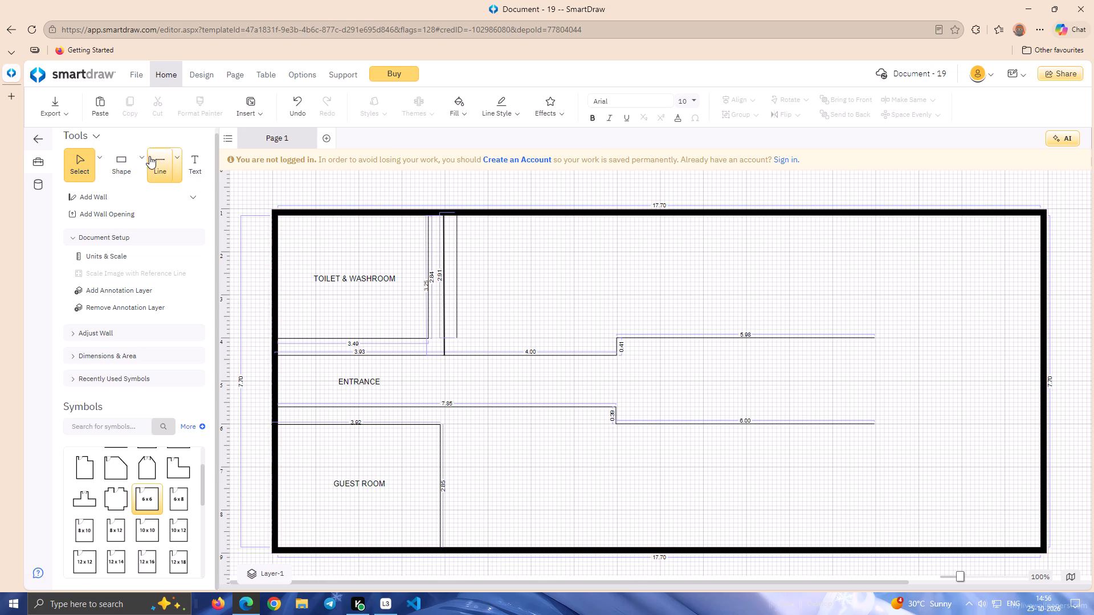
Draw a horizontal line about 3.71 long from the second vertical line's lower end to the top of the upper corridor step.
click(149, 156)
drag(458, 337, 599, 342)
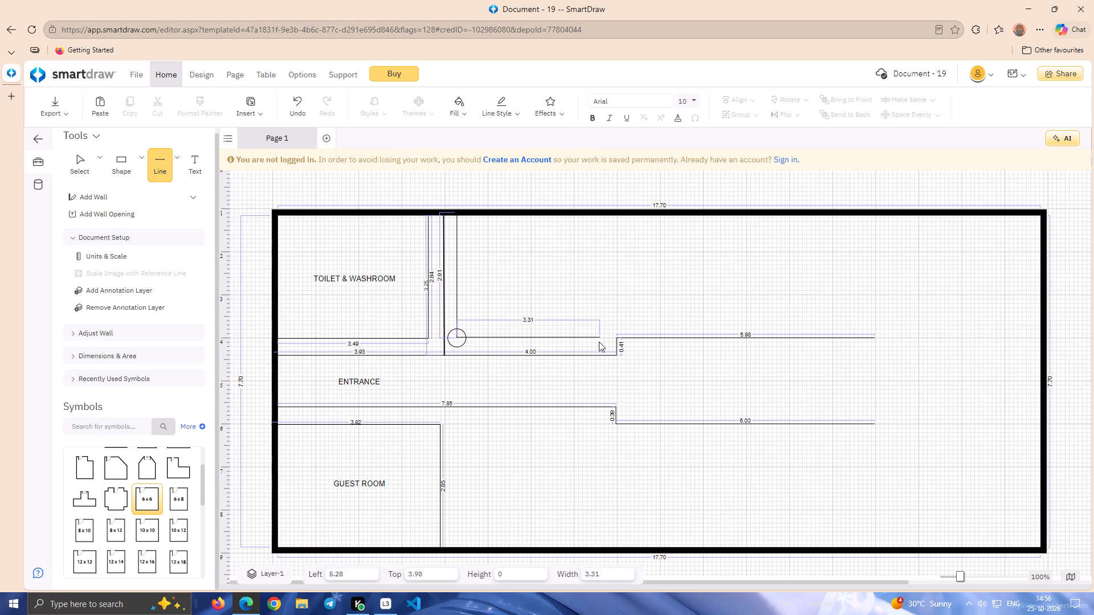
drag(599, 342, 618, 338)
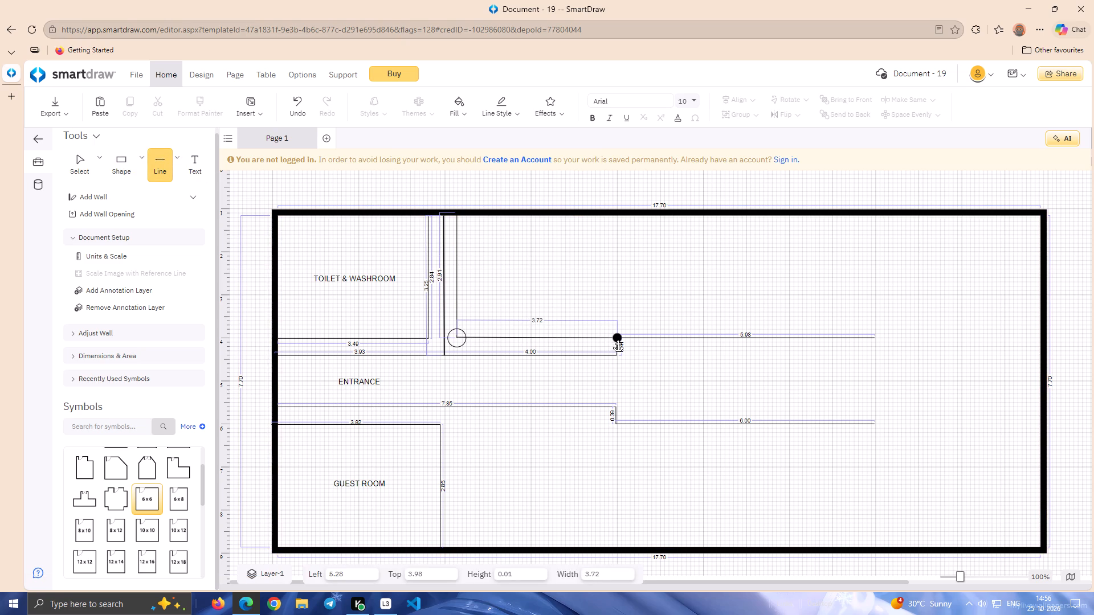
drag(618, 338, 611, 335)
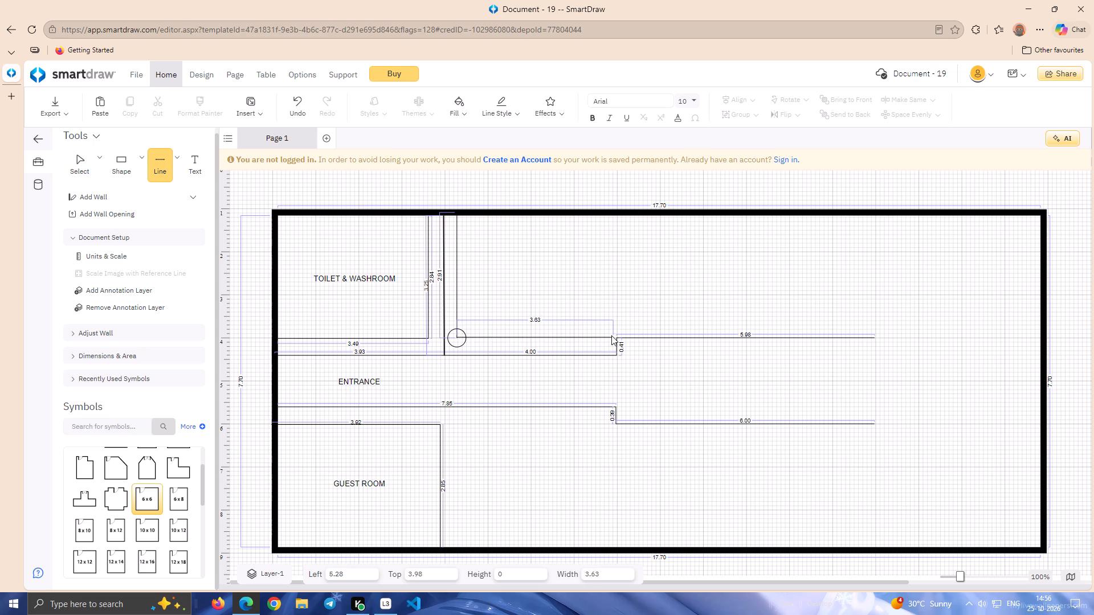
drag(611, 335, 617, 335)
click(647, 295)
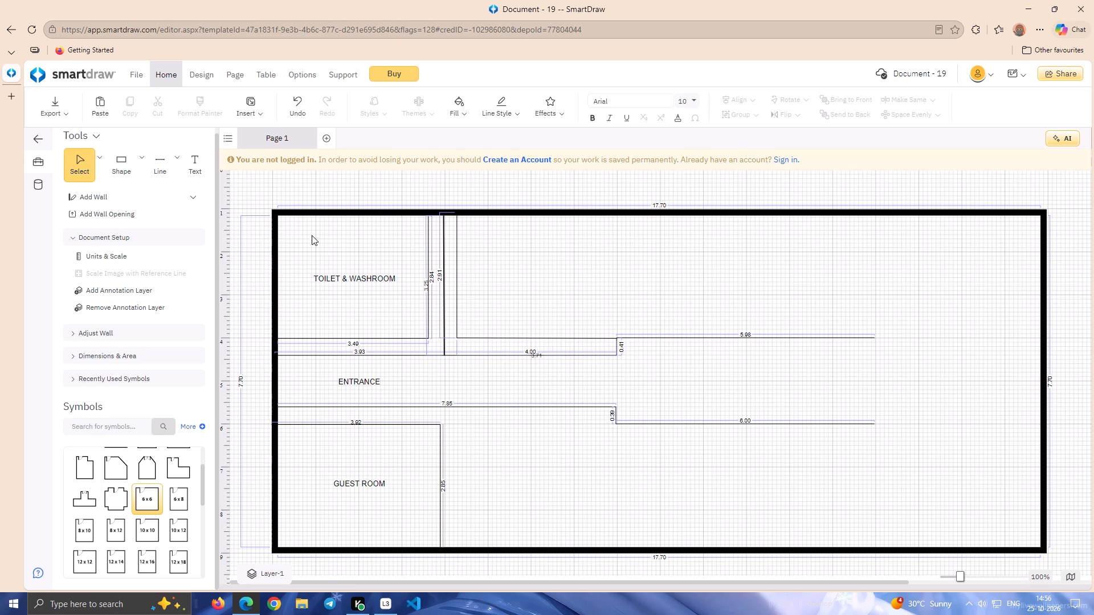
Move the new horizontal line's 3.71 dimension line close above that line.
double_click(565, 334)
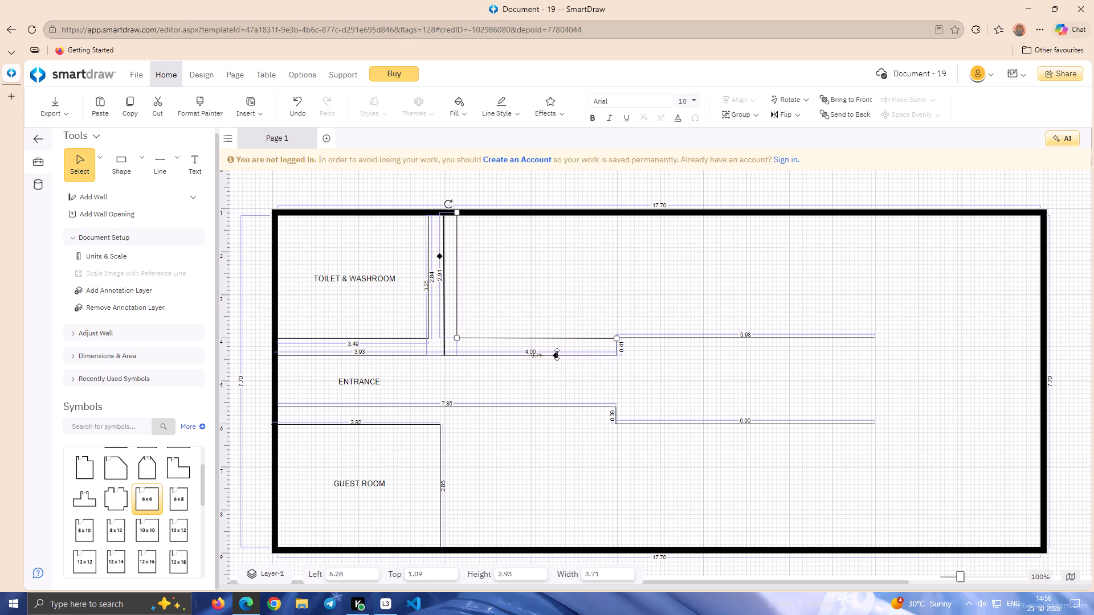
drag(557, 354, 571, 337)
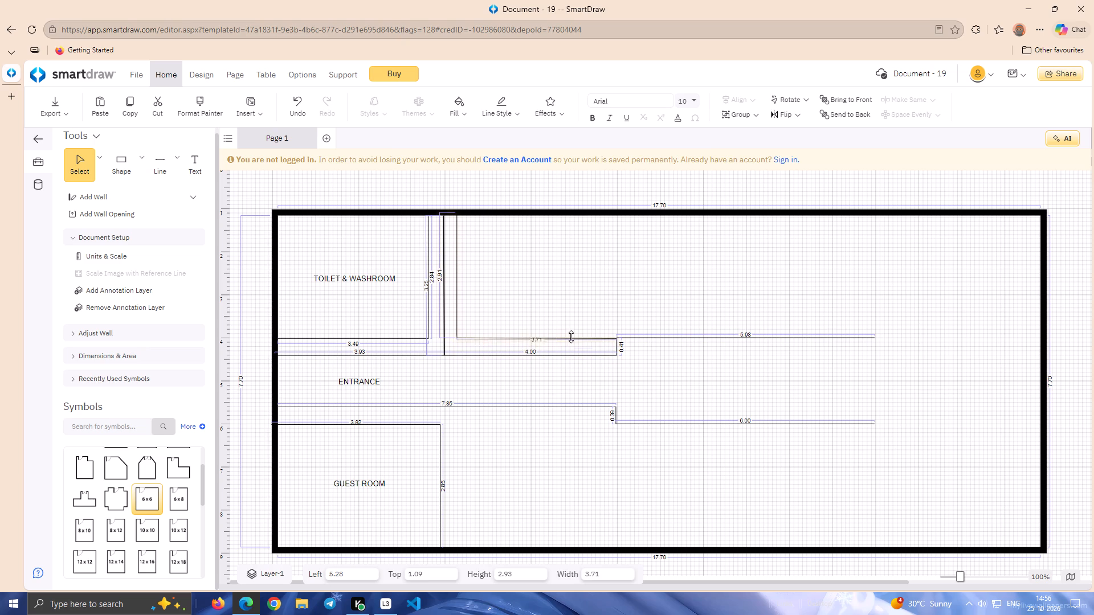
drag(571, 337, 572, 335)
drag(572, 335, 573, 335)
click(602, 292)
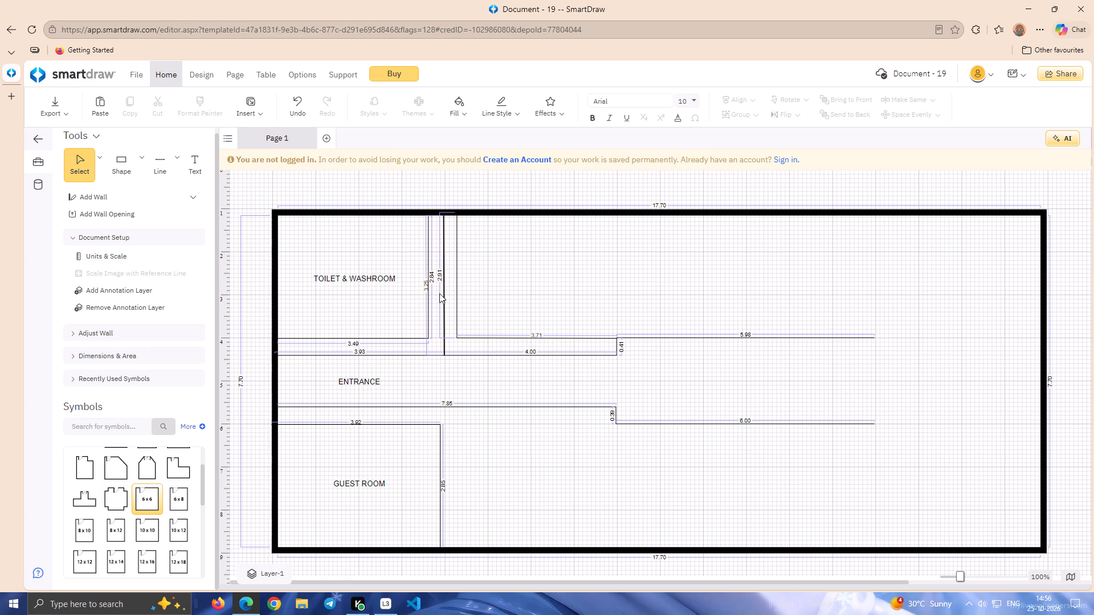
Move the 3.25 and 2.91 dimension lines of the two vertical lines near the toilet close beside the lines they measure.
click(444, 290)
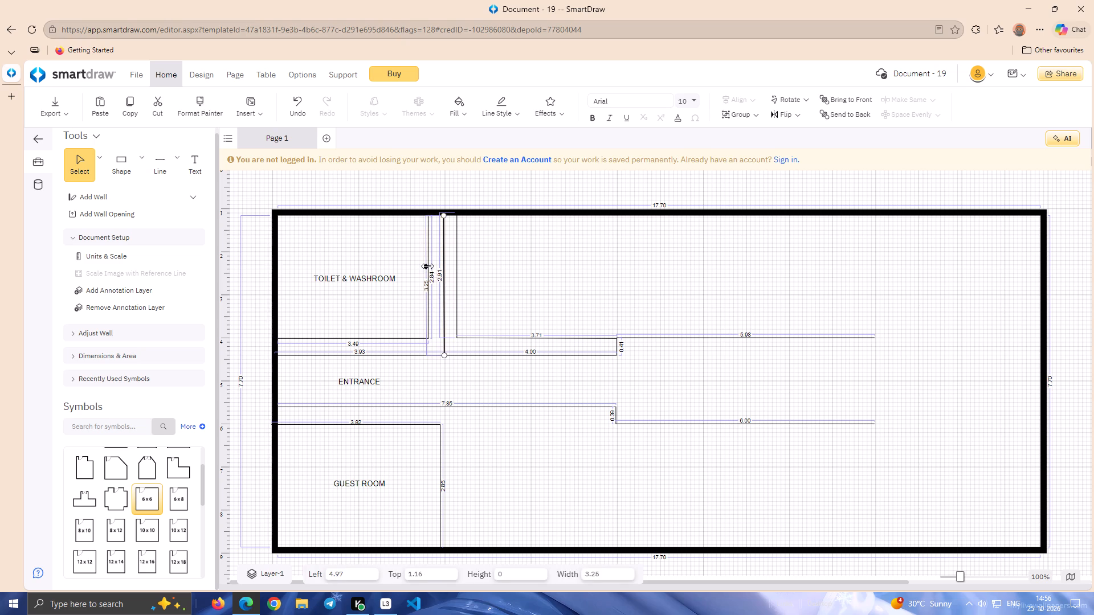
drag(427, 266, 444, 268)
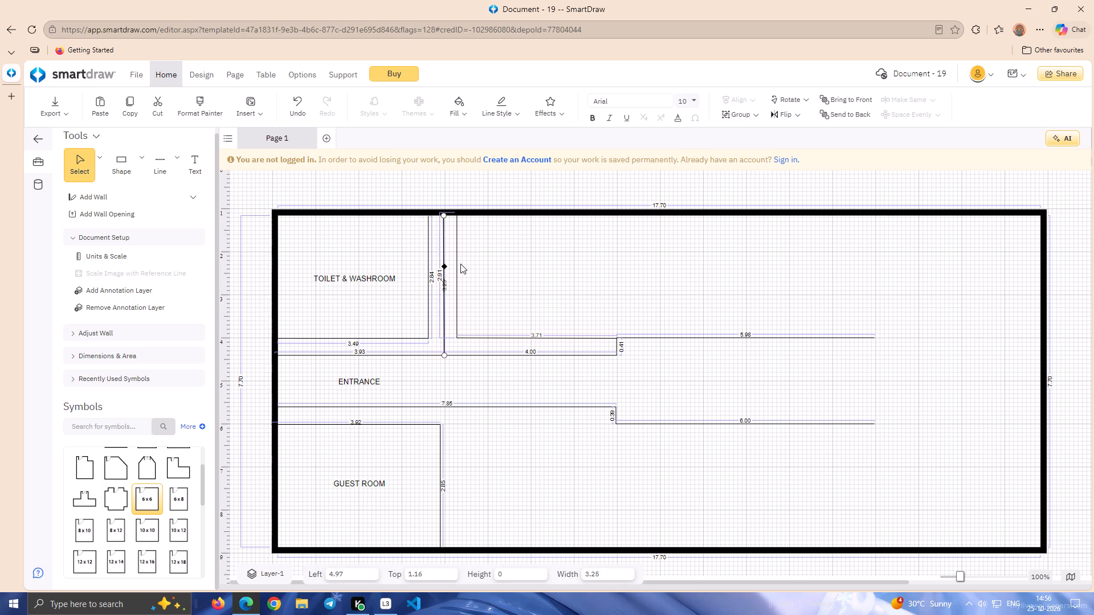
click(458, 263)
drag(440, 257, 460, 259)
click(500, 266)
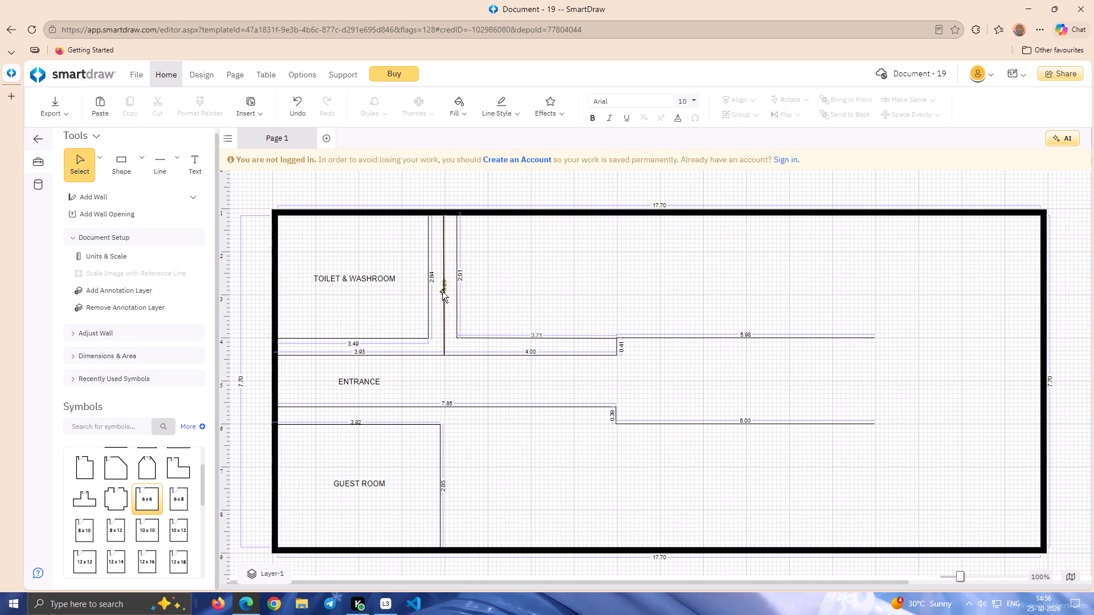
click(443, 297)
drag(442, 266, 446, 271)
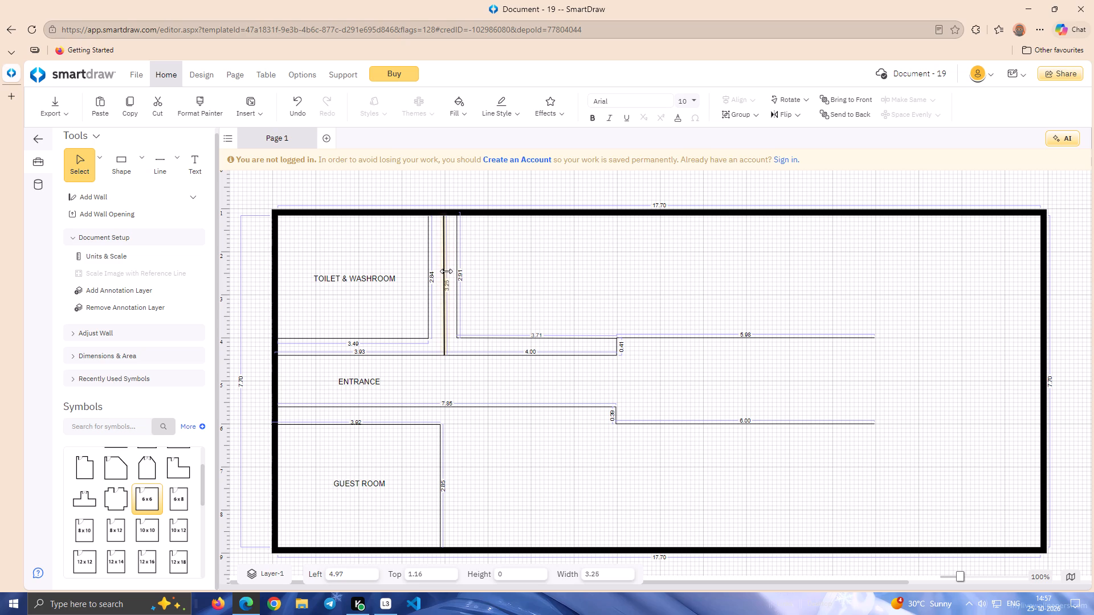
drag(446, 271, 447, 271)
click(499, 267)
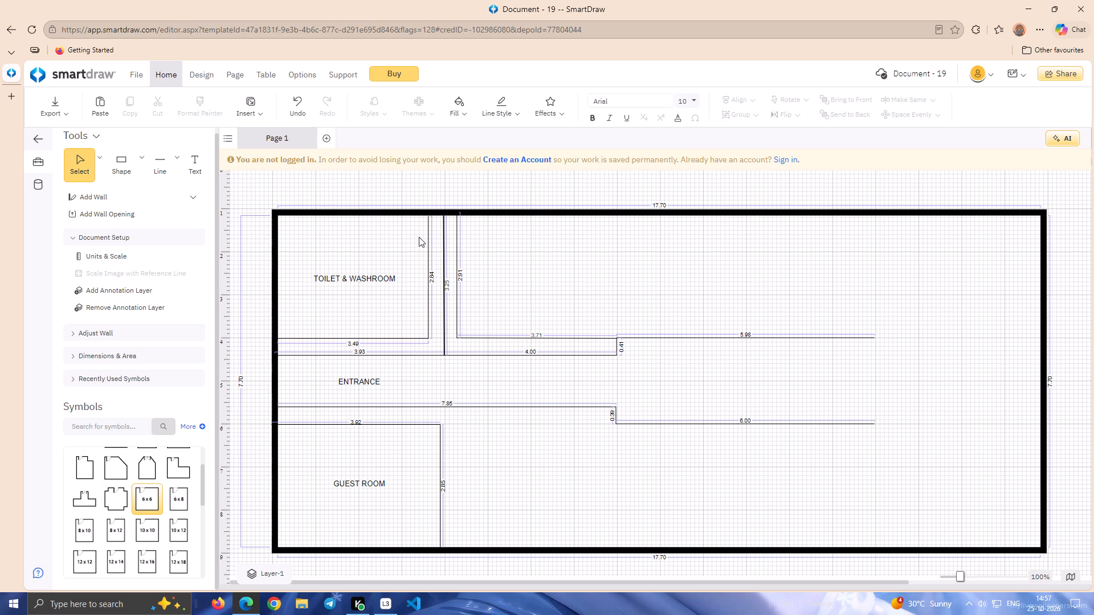
Draw a vertical line about 2.88 long from the upper corridor step to the top wall, with its dimension line close beside it.
click(157, 158)
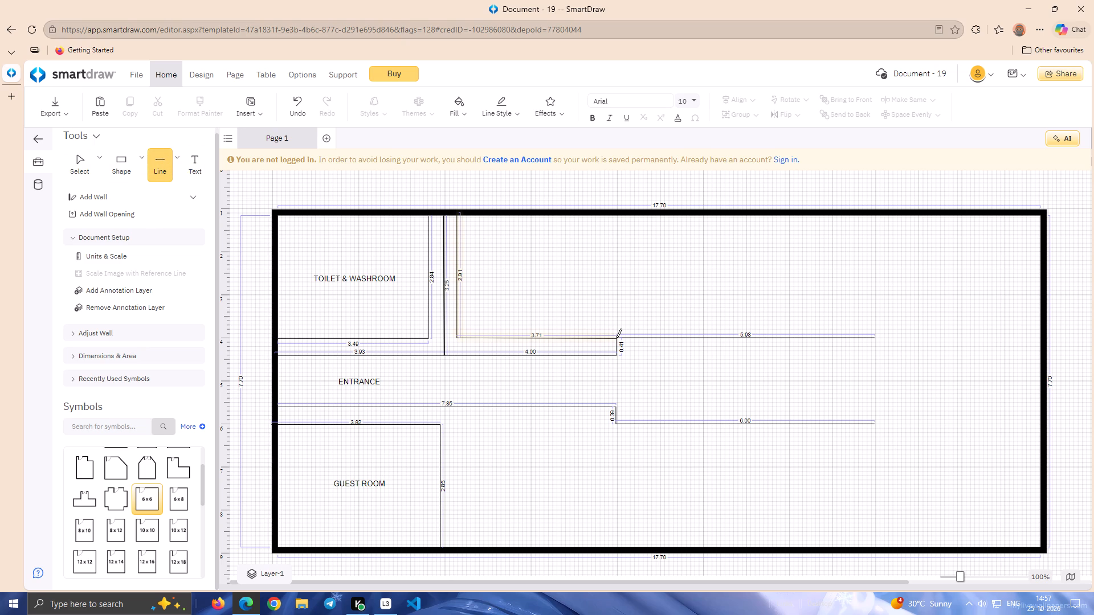
drag(617, 339, 613, 222)
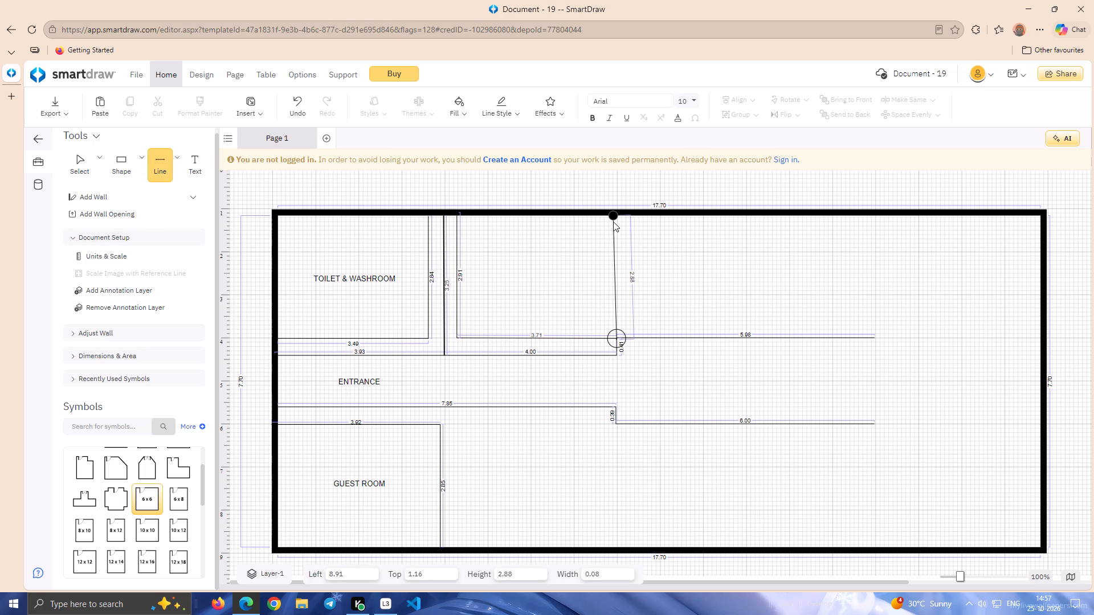
drag(613, 222, 616, 216)
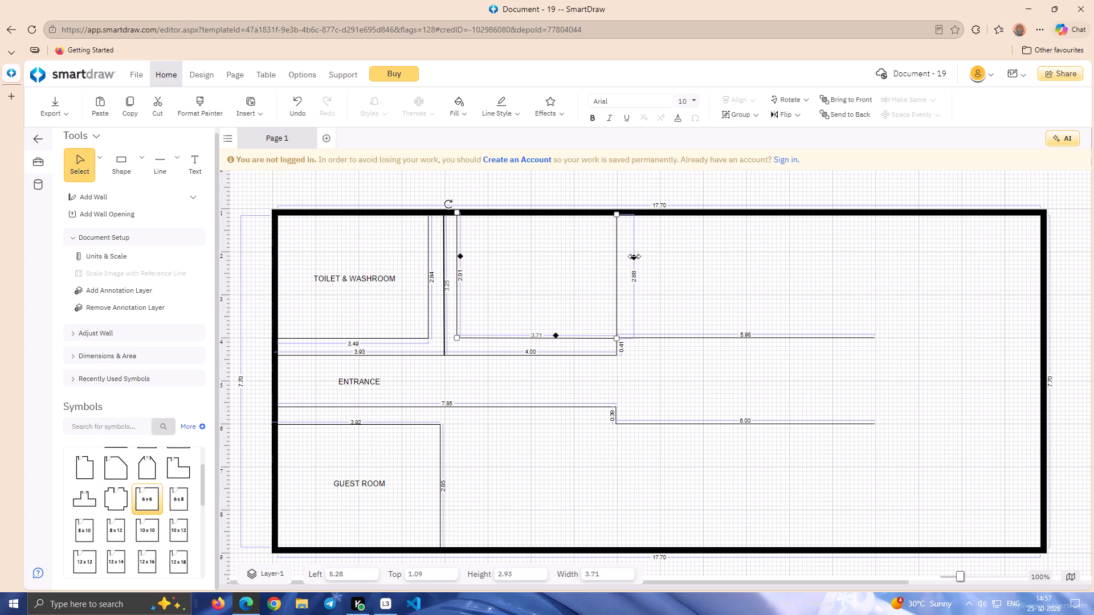
drag(634, 255, 620, 260)
click(656, 268)
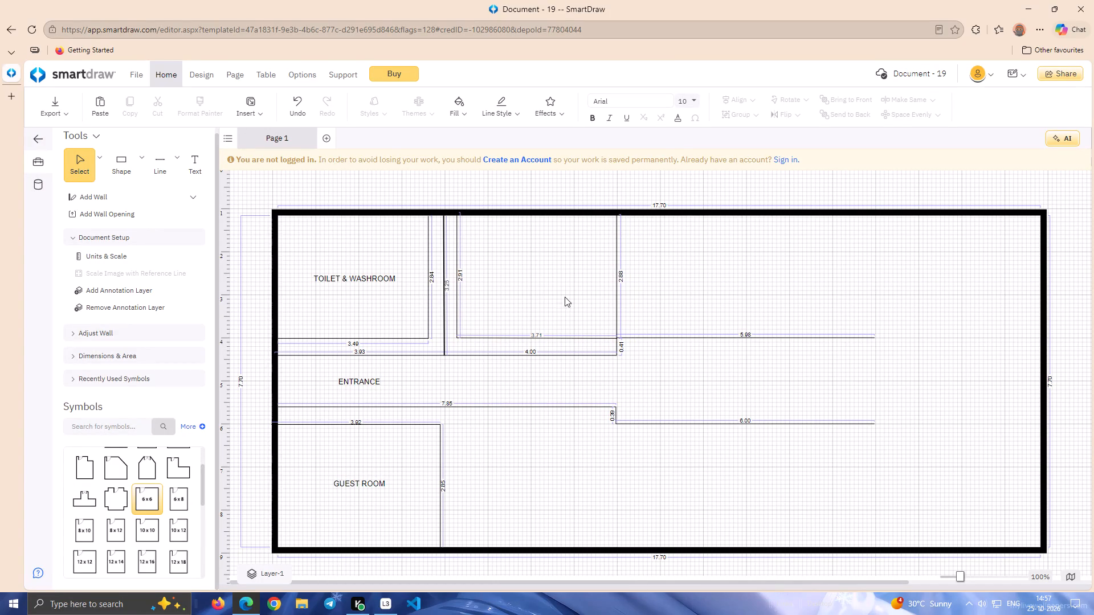
Add the text label KITCHEN in the new room beside the toilet and washroom.
click(196, 159)
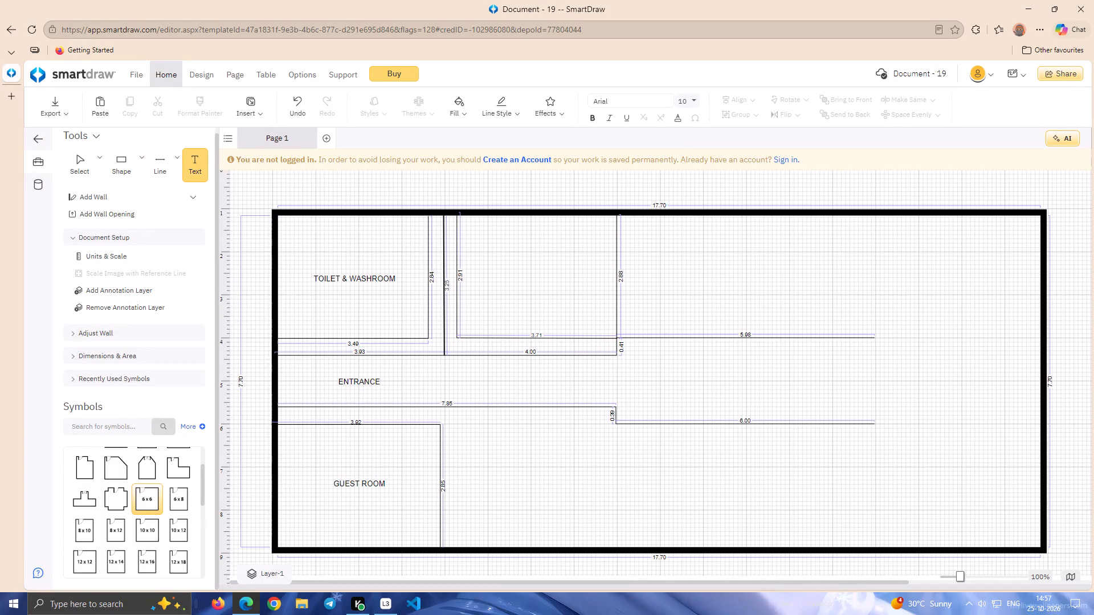
click(483, 266)
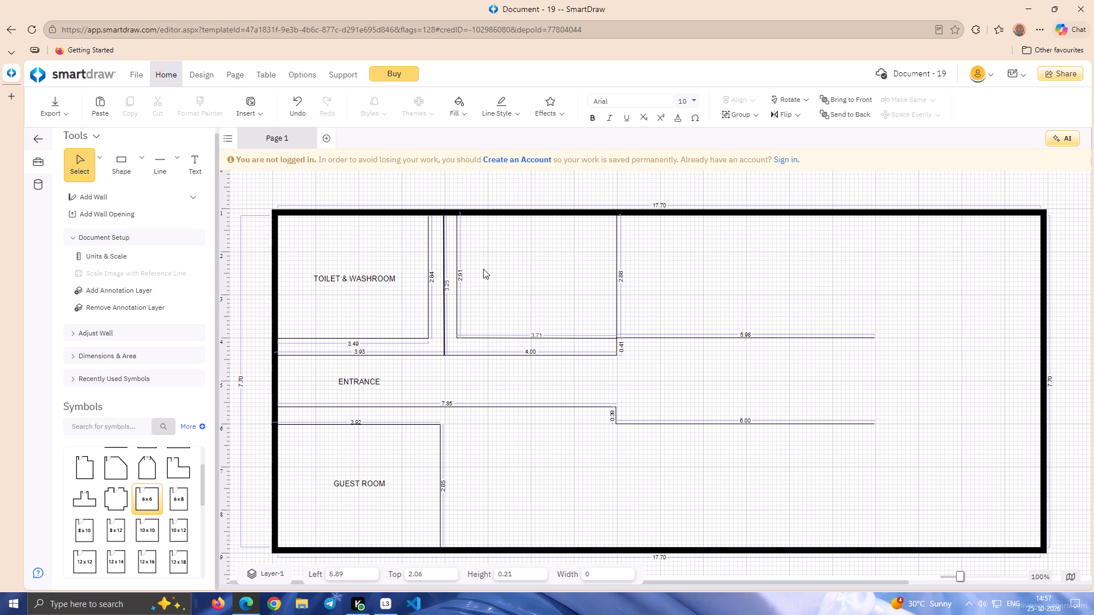
text(KITCHEN)
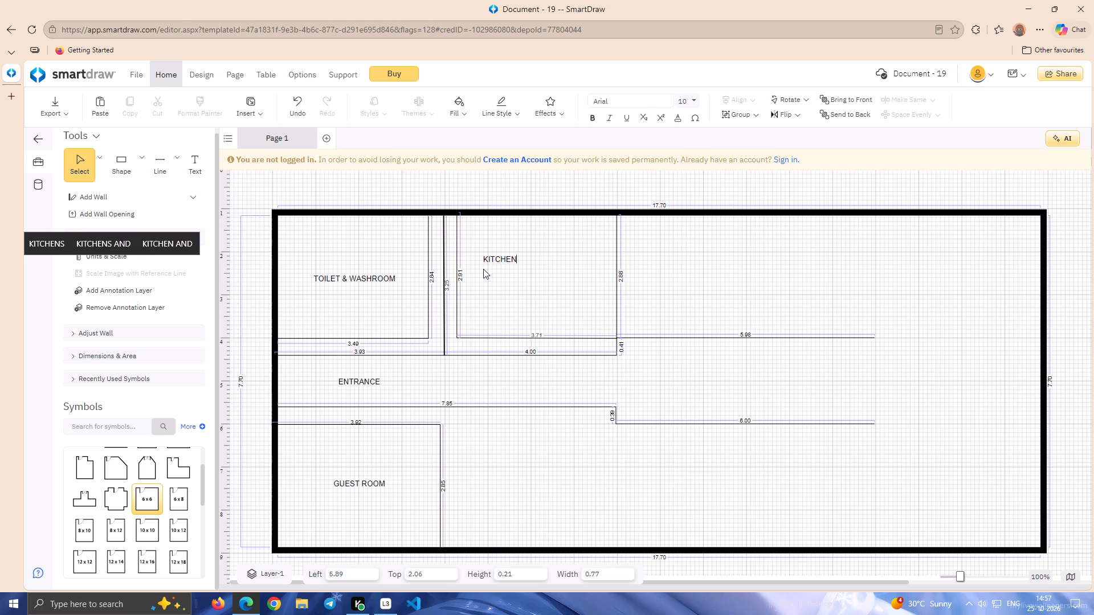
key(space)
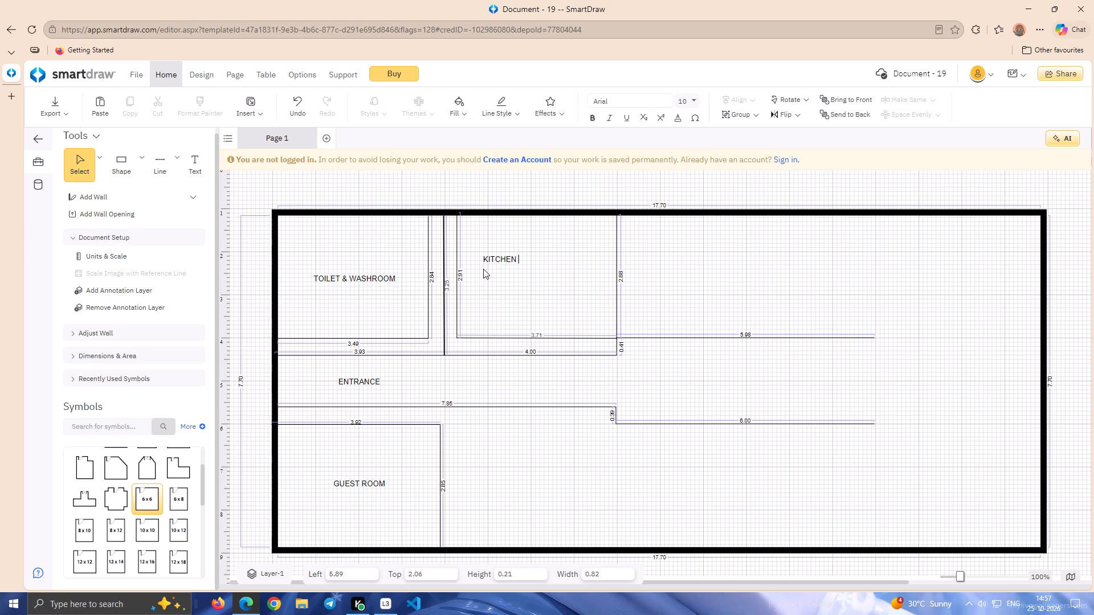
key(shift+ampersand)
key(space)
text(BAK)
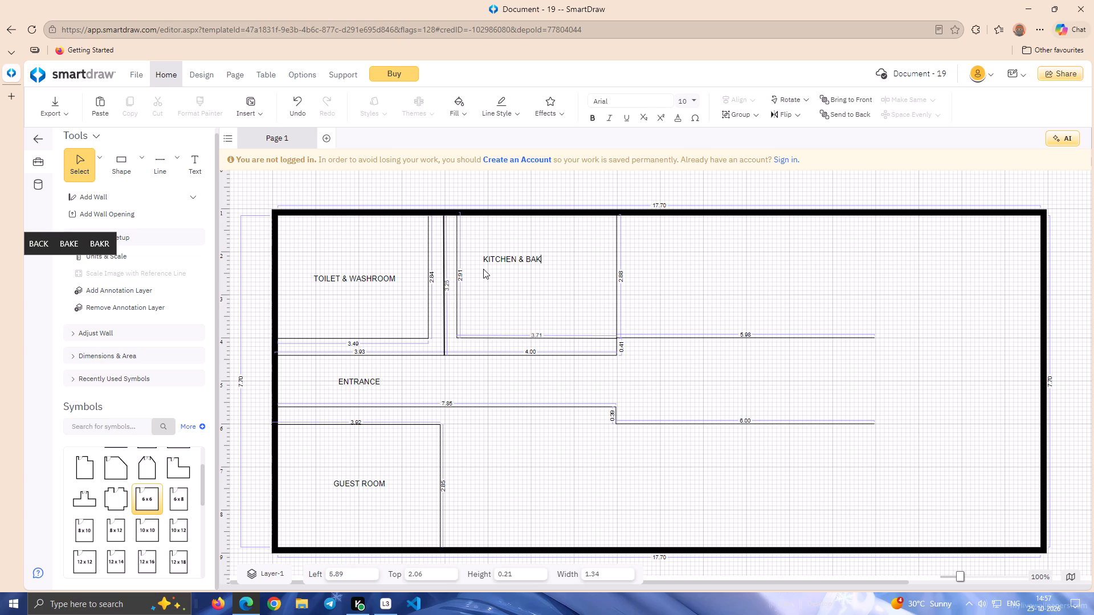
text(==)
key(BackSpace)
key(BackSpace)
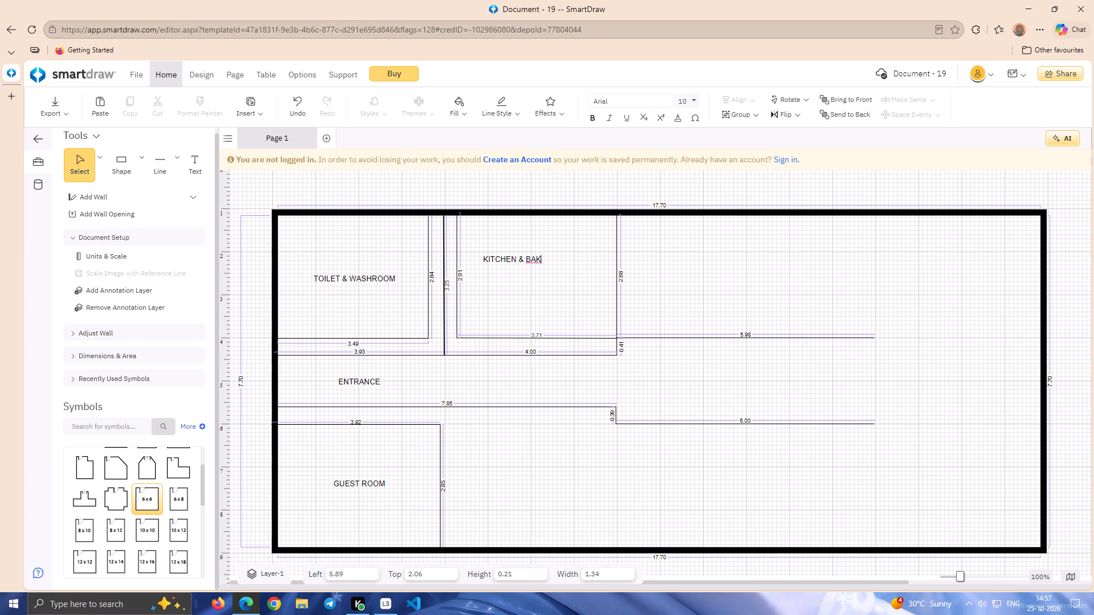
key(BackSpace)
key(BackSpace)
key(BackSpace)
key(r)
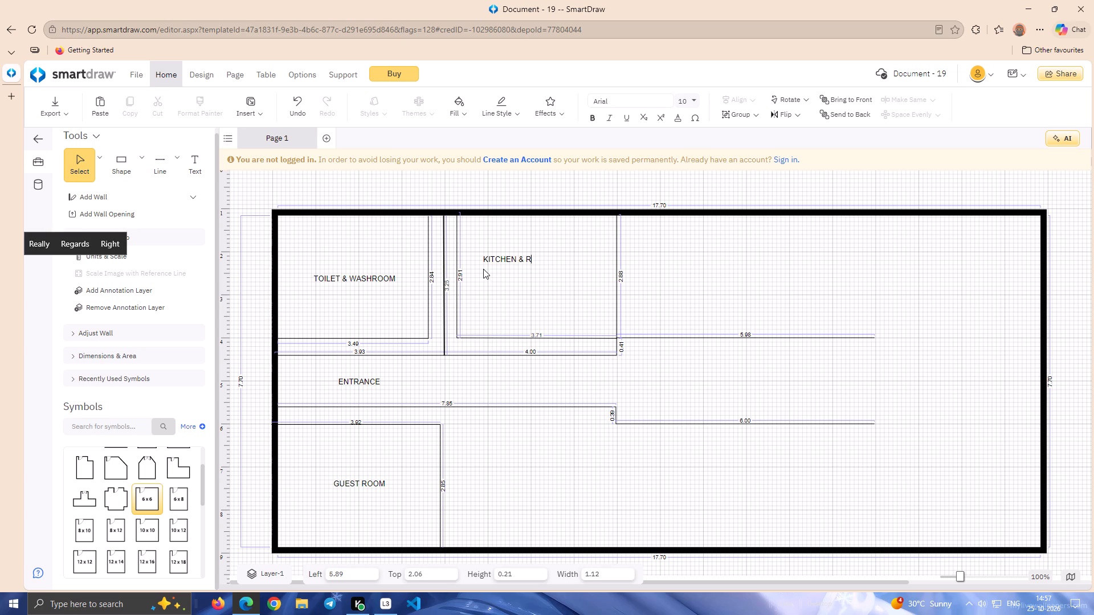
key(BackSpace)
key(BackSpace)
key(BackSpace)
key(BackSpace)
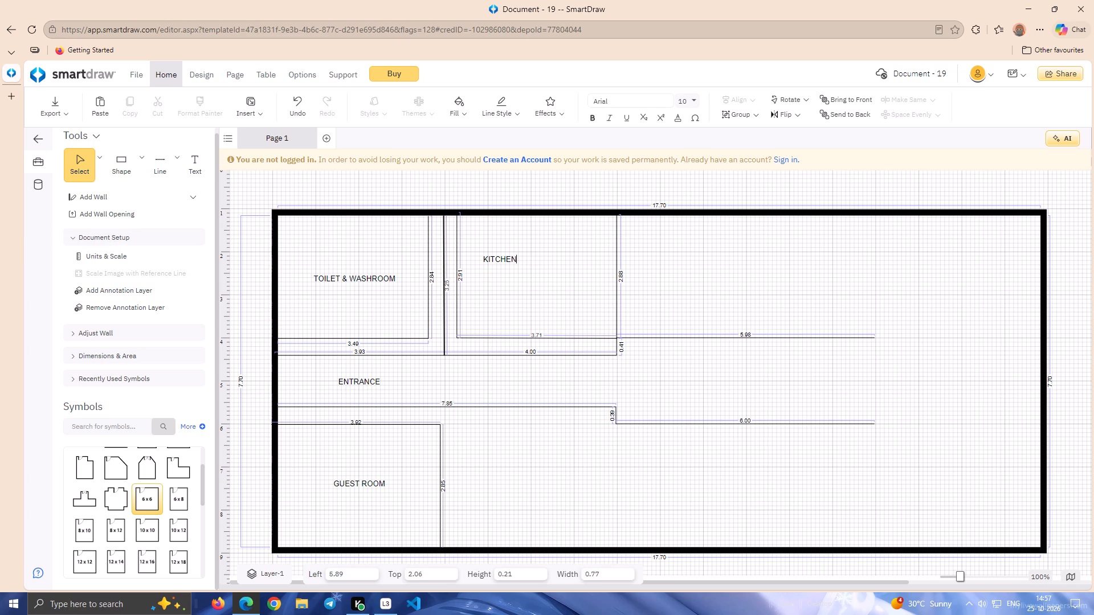
Move the KITCHEN label to about the centre of its room.
click(492, 280)
drag(503, 259, 539, 273)
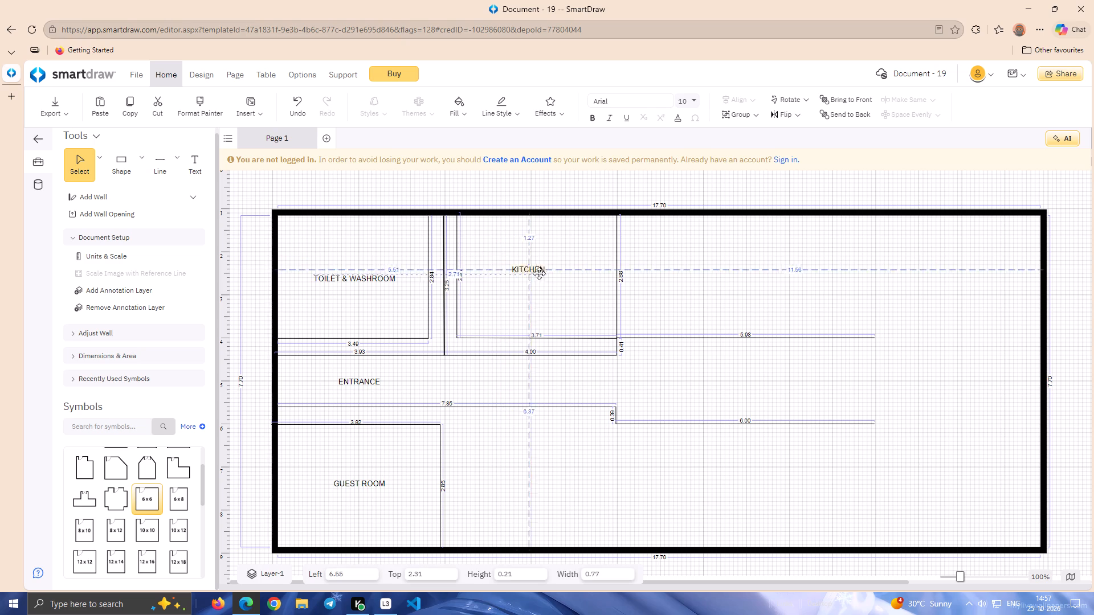
drag(539, 273, 537, 290)
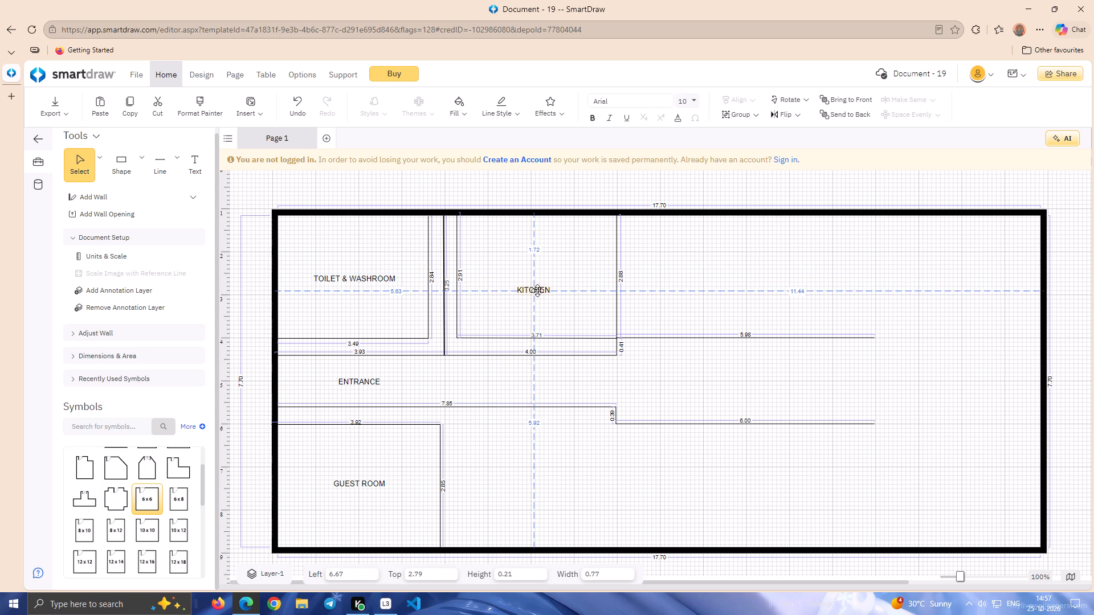
drag(537, 290, 539, 280)
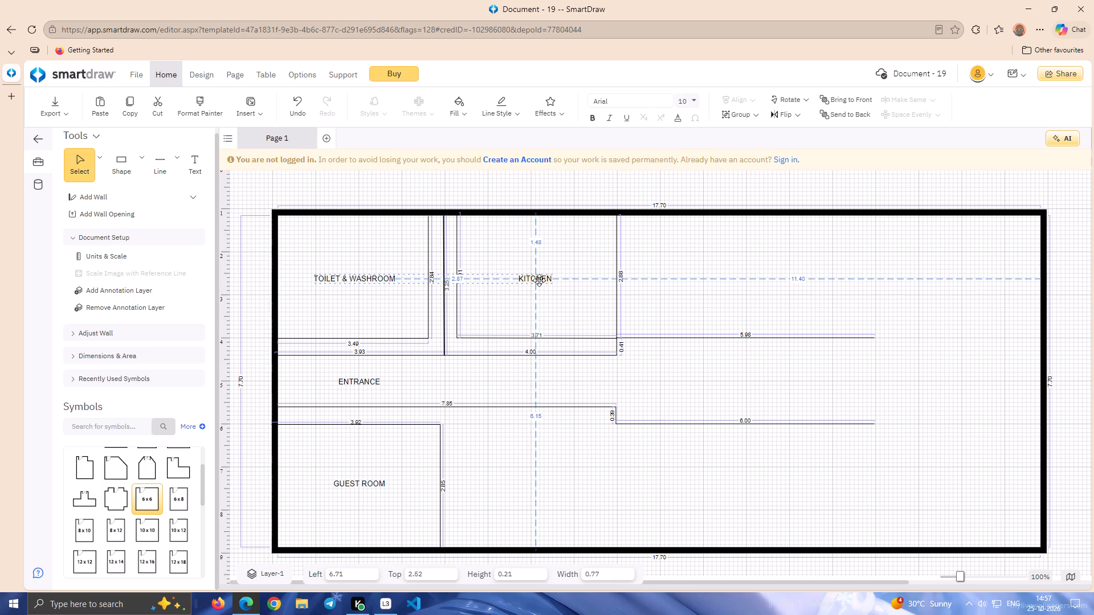
drag(539, 280, 537, 274)
click(724, 276)
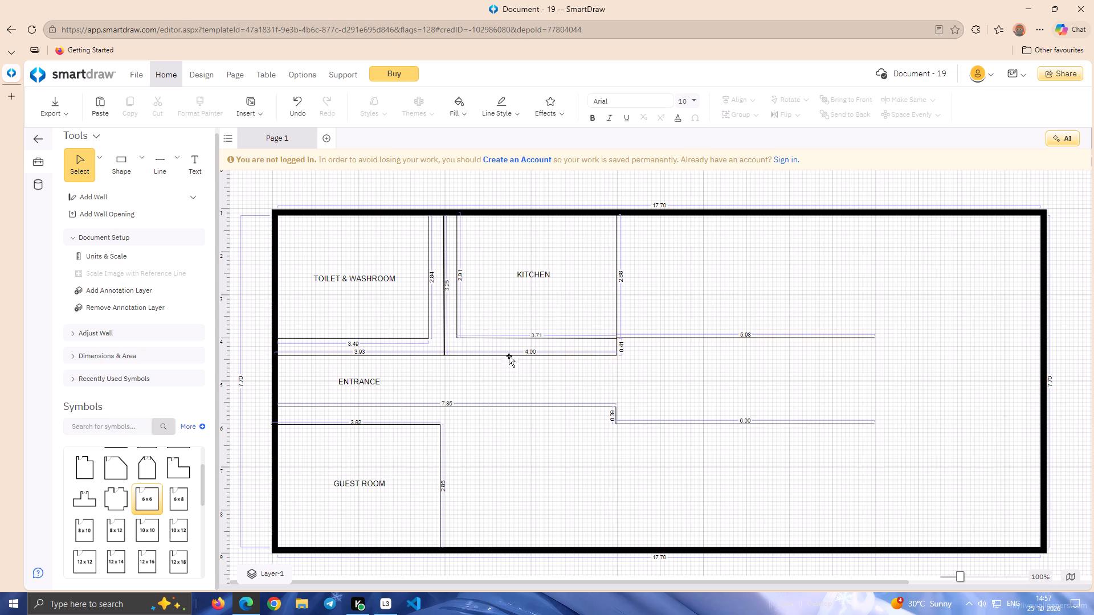
Draw a vertical line about 3.33 long from the lower corridor line to the bottom wall, just beyond the guest room's side line.
click(160, 171)
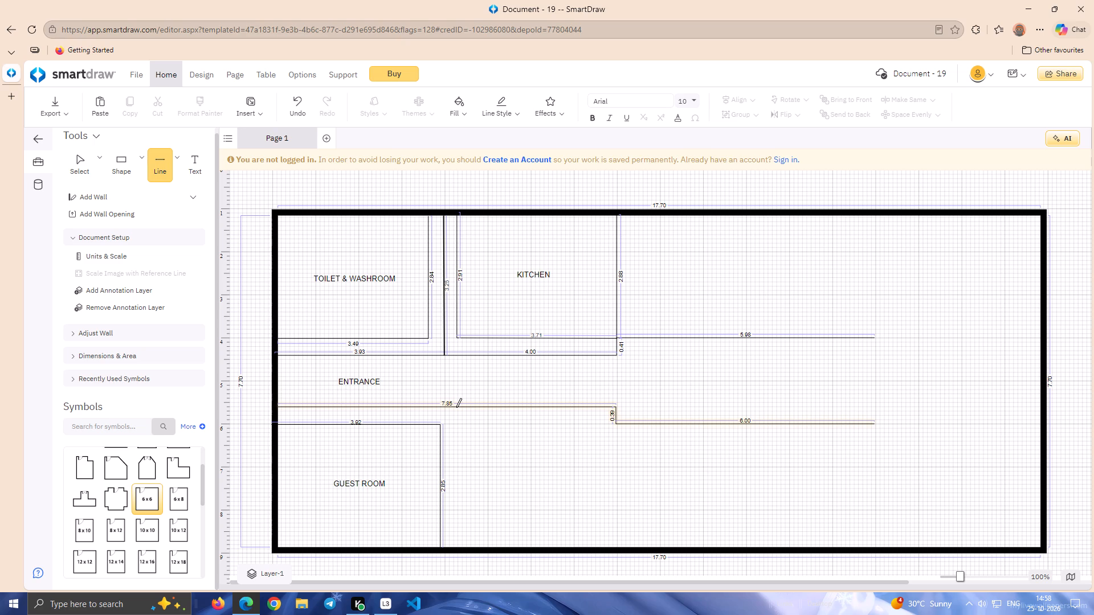
drag(458, 407, 454, 530)
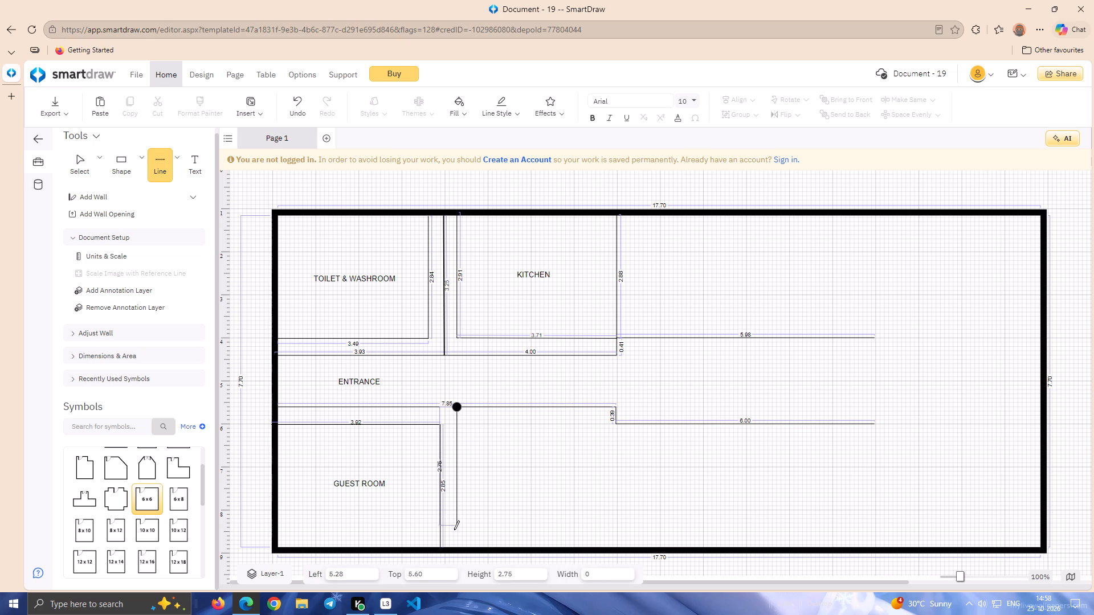
drag(454, 530, 454, 544)
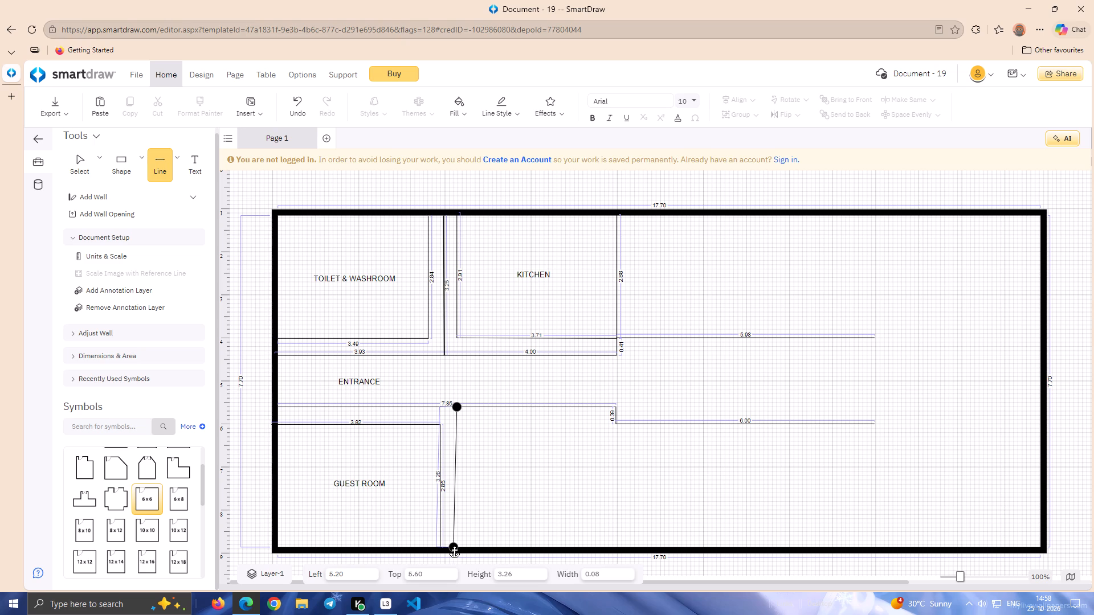
drag(454, 544, 458, 544)
click(458, 548)
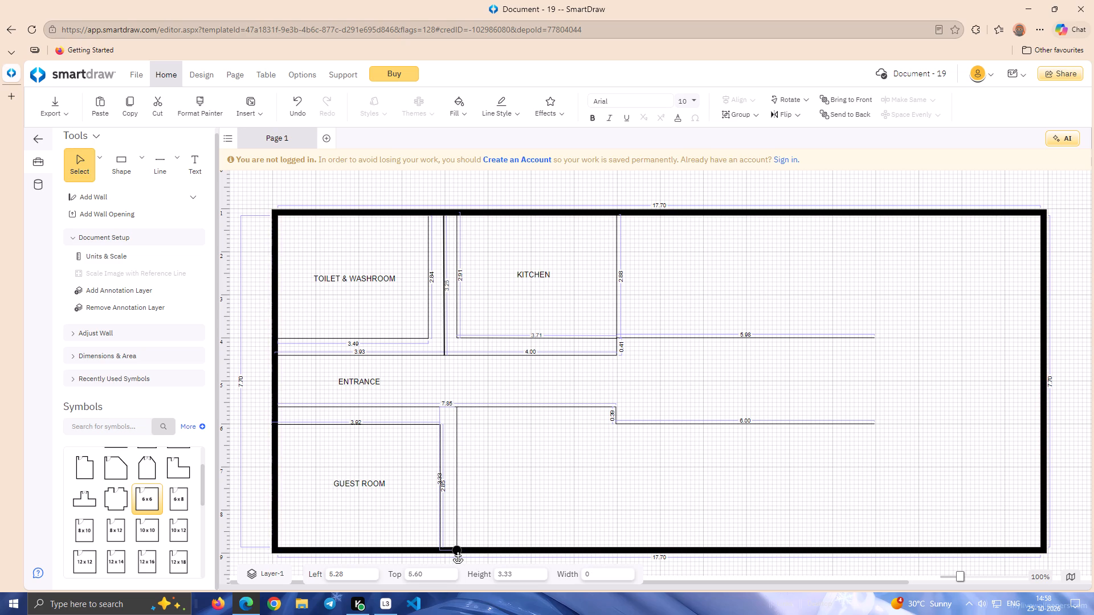
click(489, 512)
Set the new 3.33 vertical line to the second-thinnest line thickness.
click(459, 499)
click(509, 110)
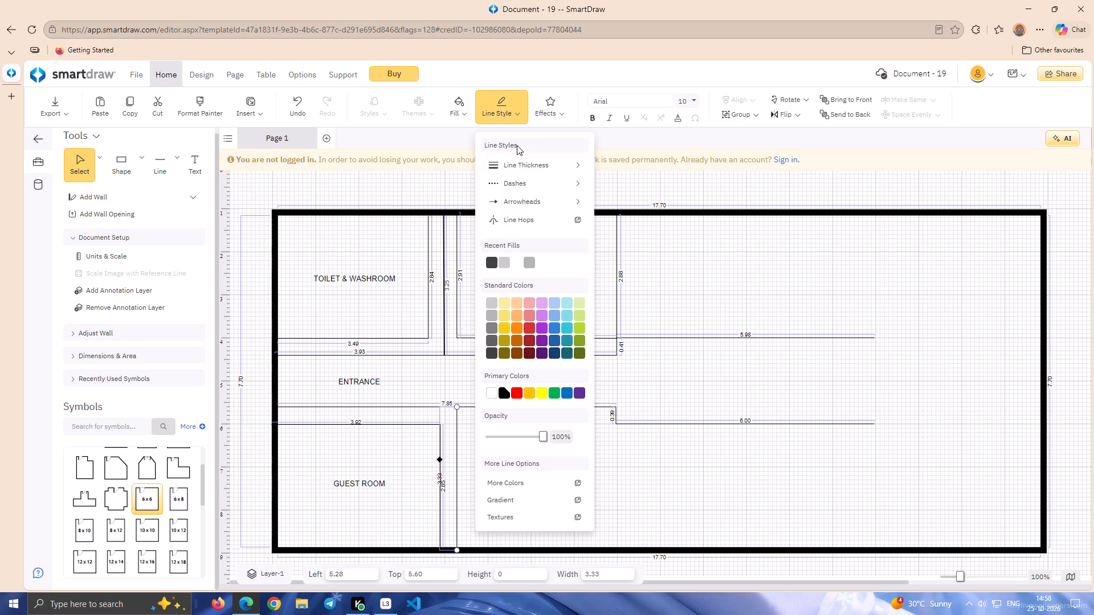
click(517, 162)
click(604, 211)
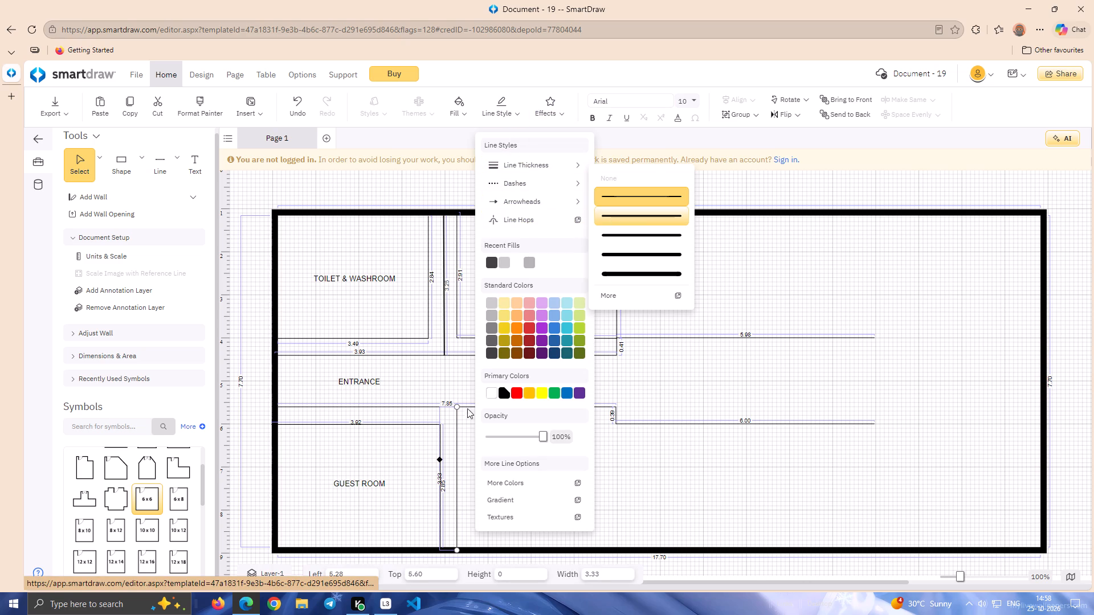
click(641, 216)
click(493, 440)
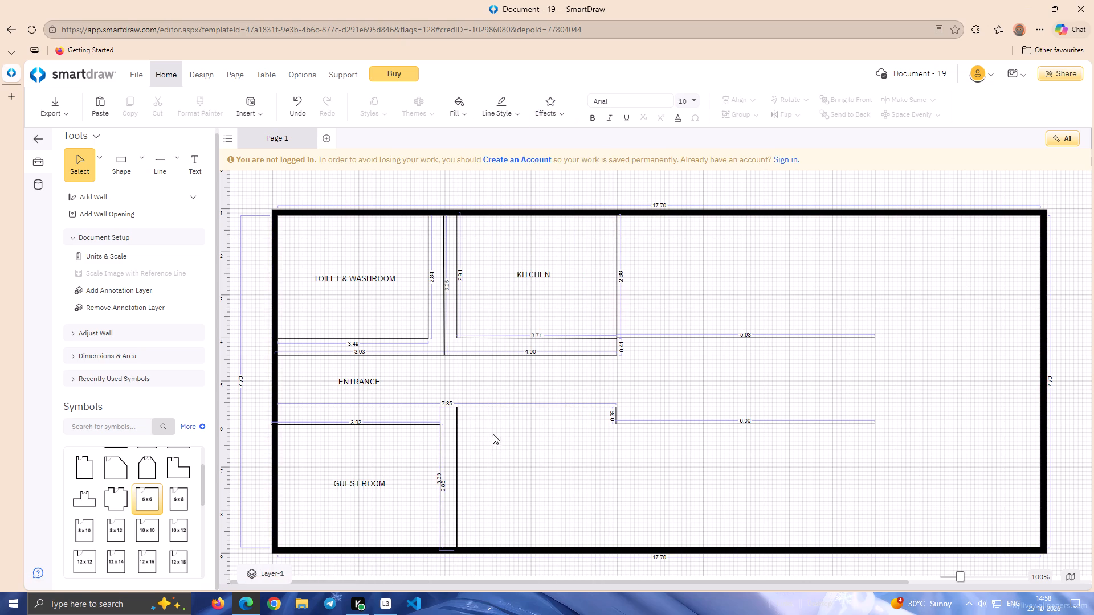
With nothing selected, set the line thickness for new lines to the thinnest option.
click(509, 116)
click(555, 166)
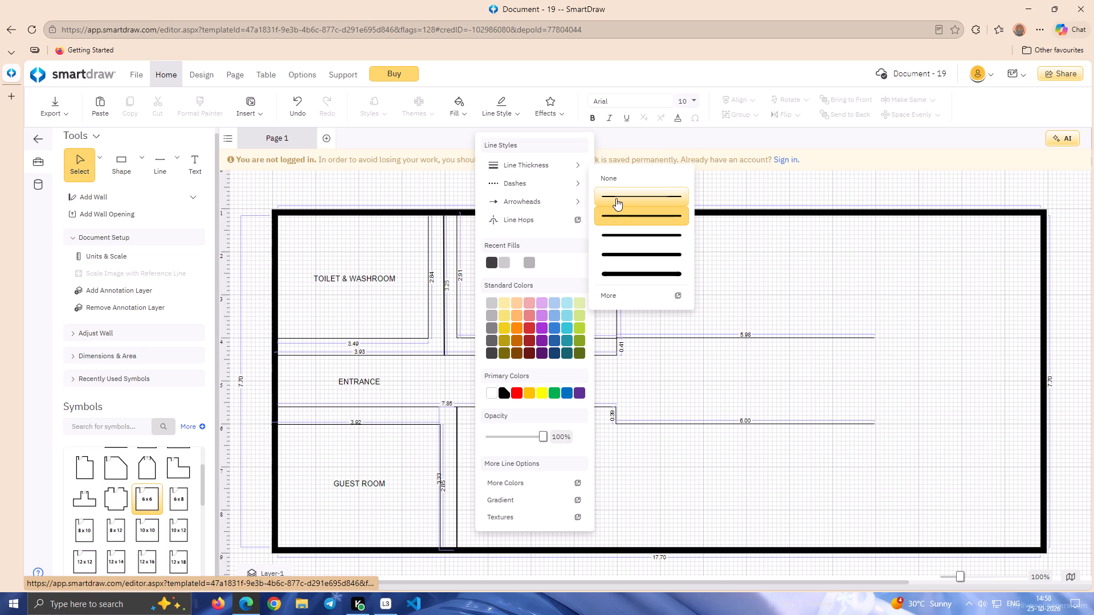
click(616, 198)
click(474, 439)
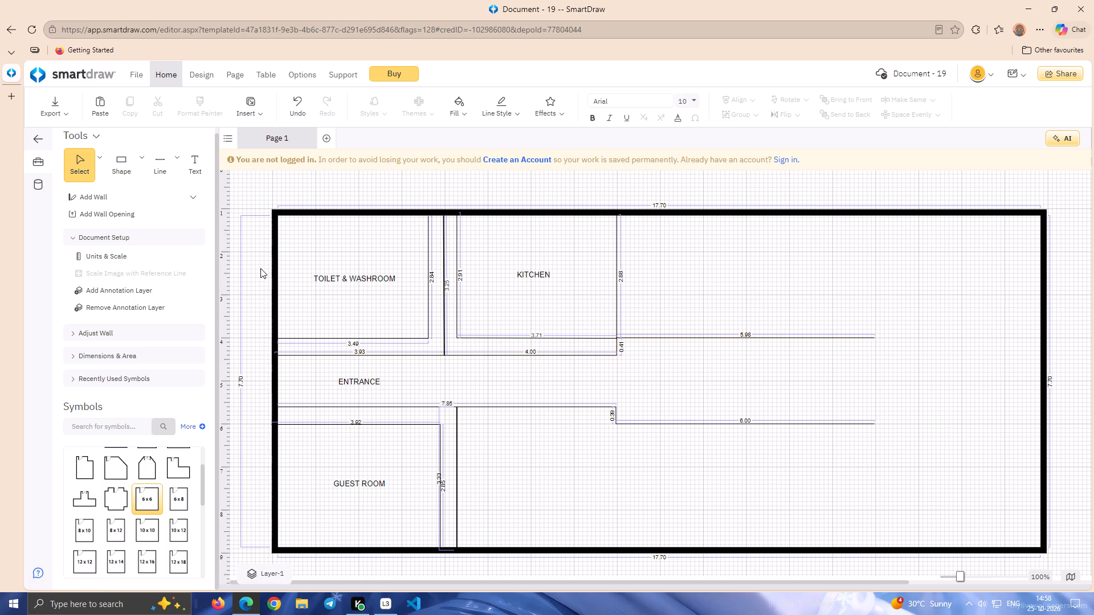
Draw a thin vertical line about 2.95 long, beyond the thicker one, from level with the guest room's top line to the bottom wall.
click(154, 163)
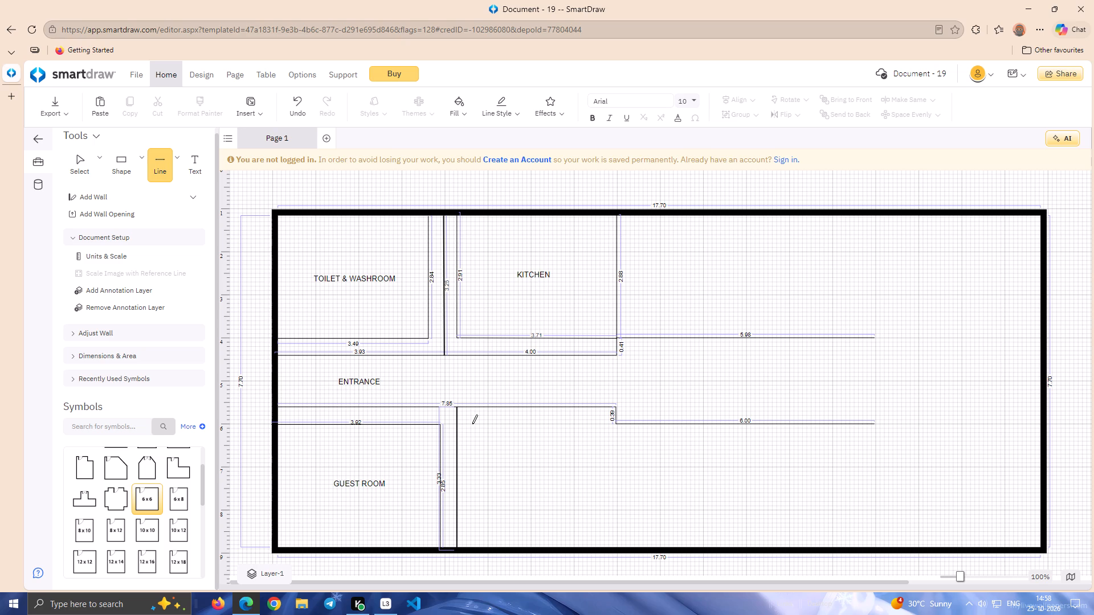
drag(472, 424, 472, 546)
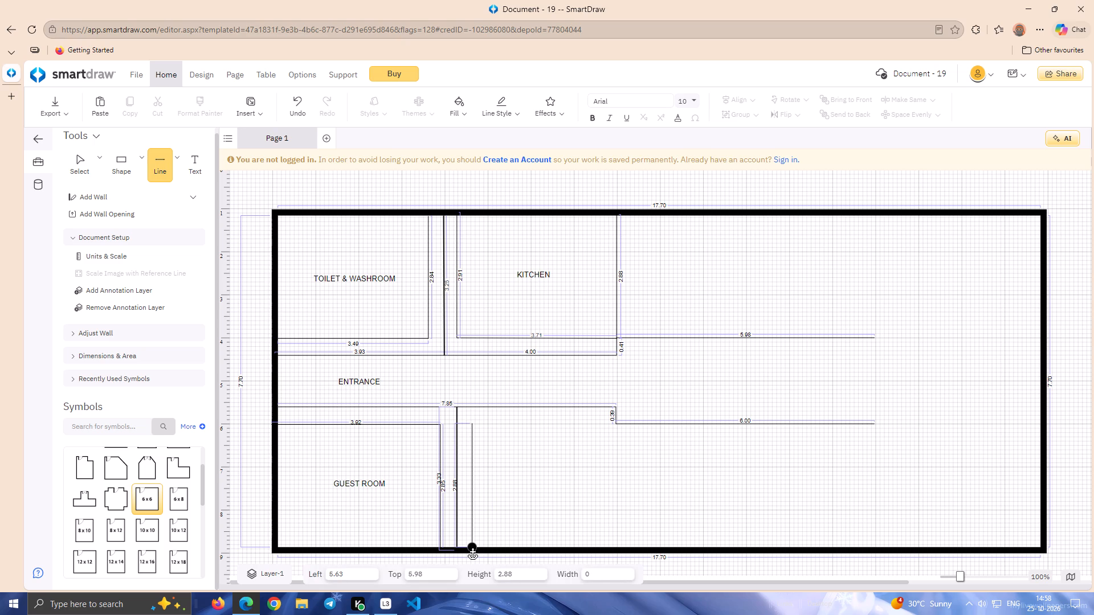
drag(472, 546, 472, 551)
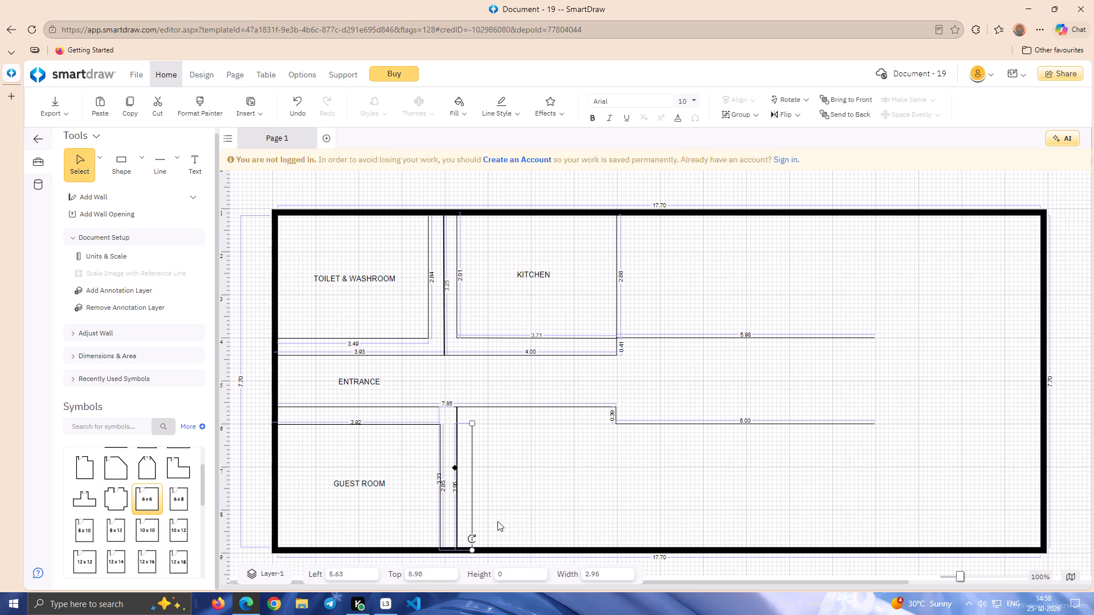
Draw a horizontal line about 3.35 long from the top of the thin 2.95 vertical line to the corner of the lower corridor step.
click(496, 521)
click(157, 161)
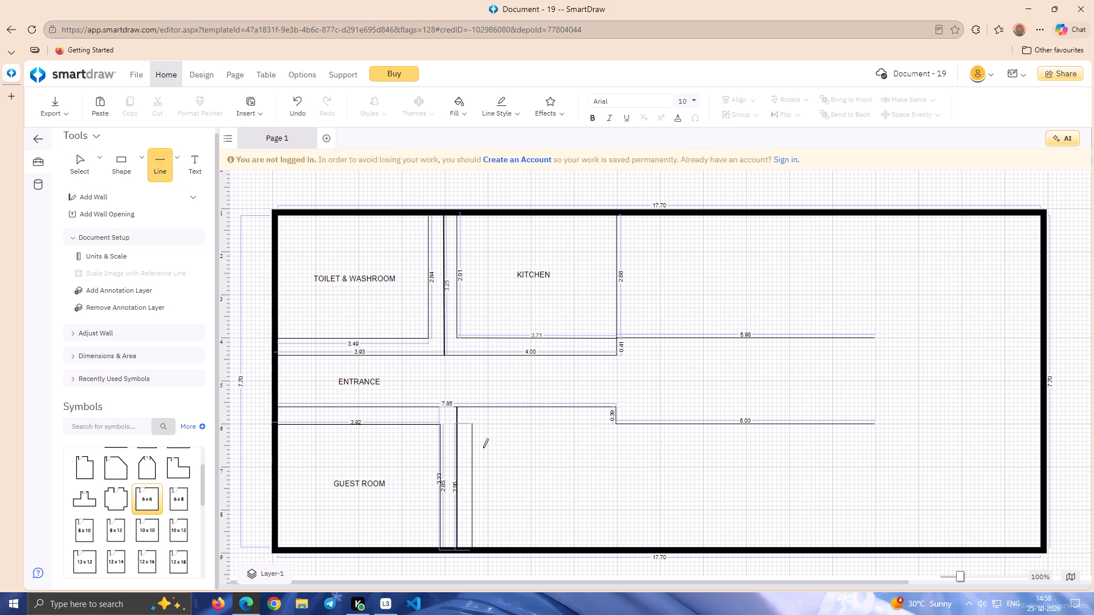
drag(472, 425, 609, 426)
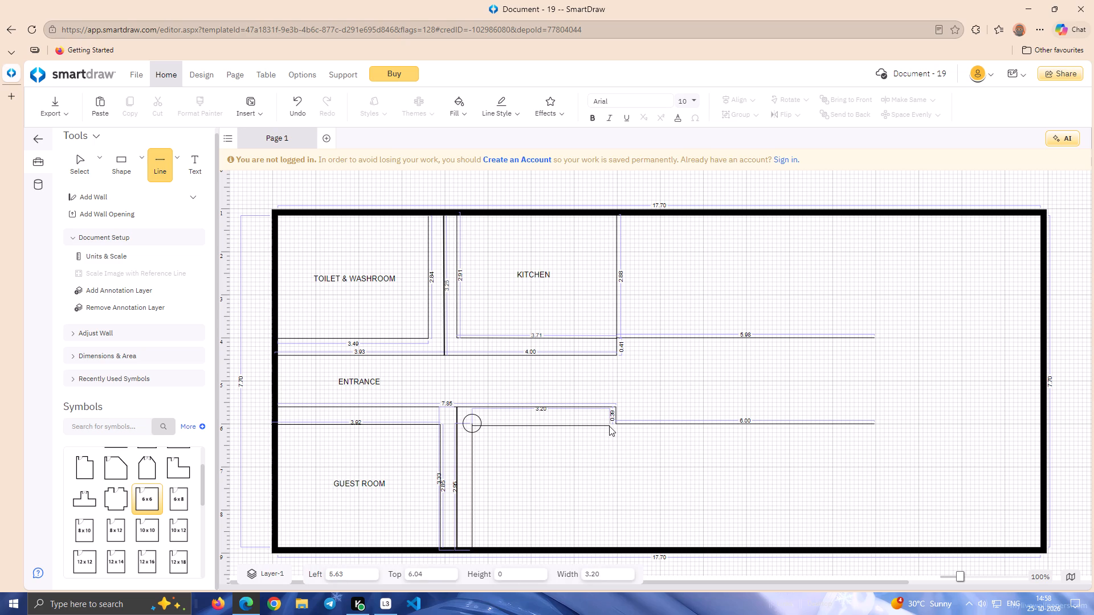
drag(609, 426, 616, 426)
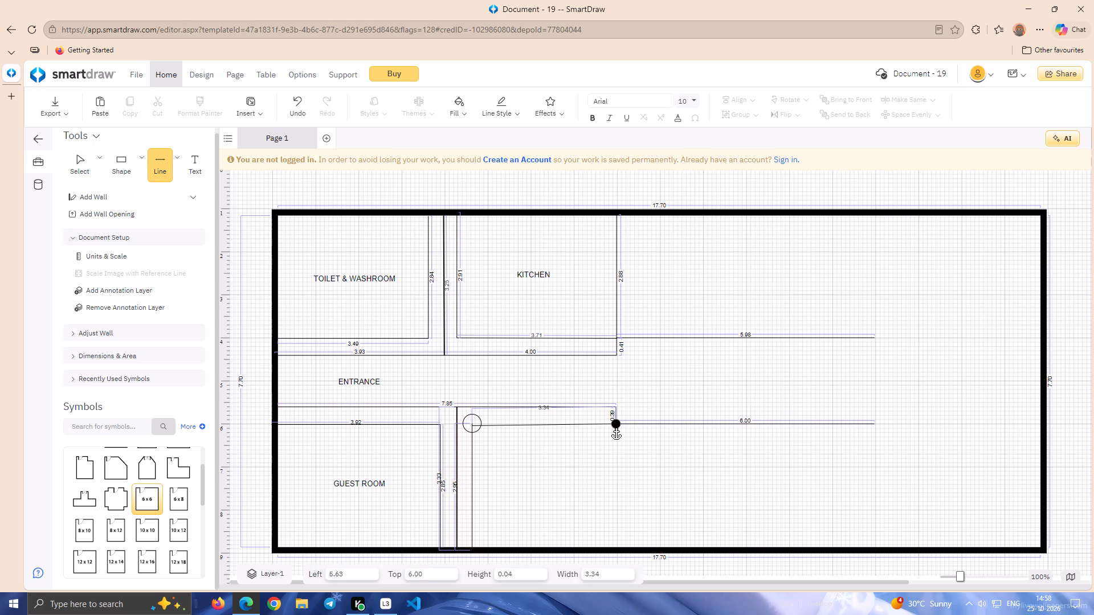
drag(616, 426, 616, 427)
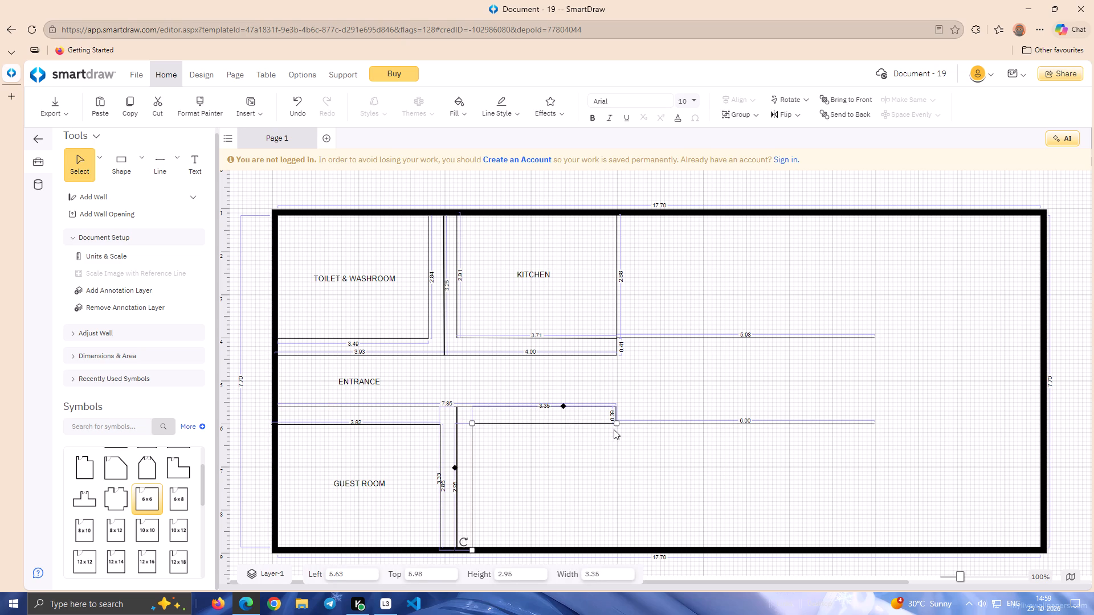
click(614, 429)
click(603, 419)
click(595, 422)
Move the dimensions of the 3.35, 2.95 and 3.33 lines so each sits right beside its own line.
drag(564, 405, 565, 420)
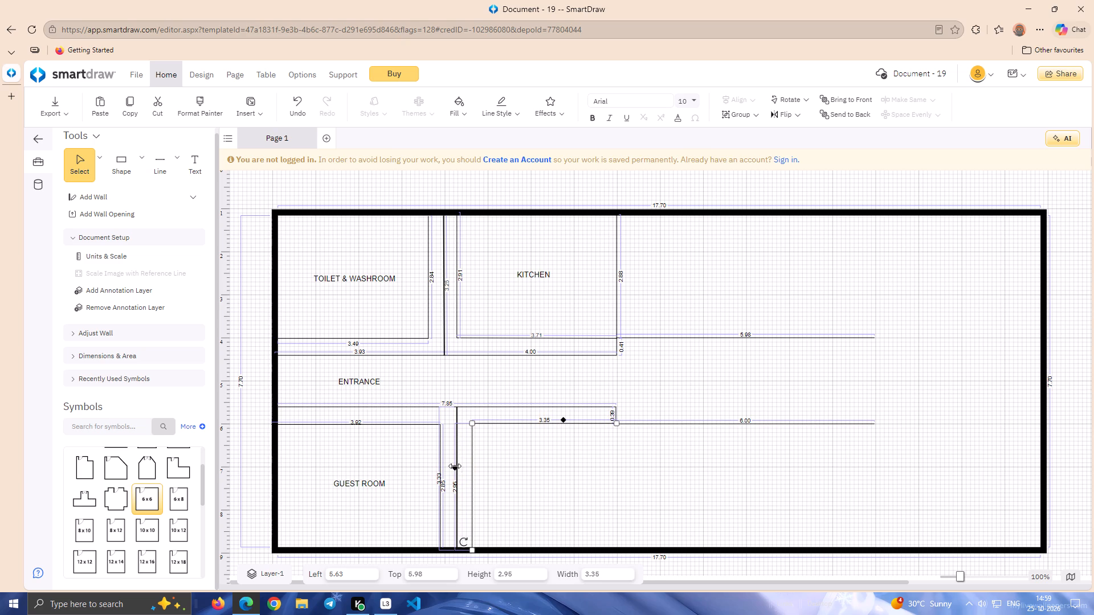
drag(455, 468, 477, 465)
drag(477, 465, 476, 465)
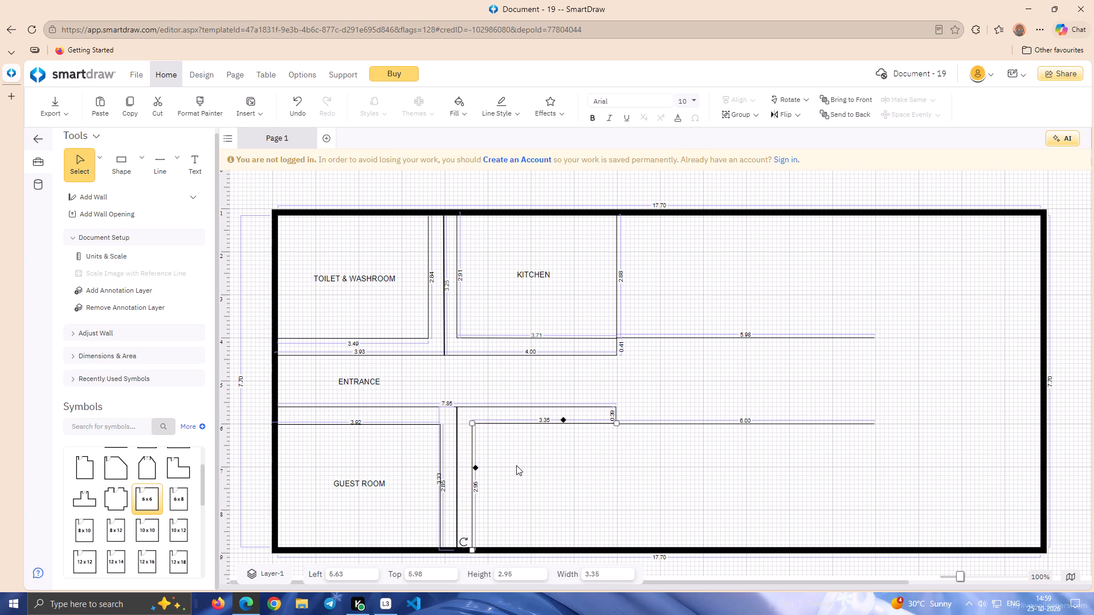
click(516, 465)
click(456, 466)
drag(437, 460, 451, 461)
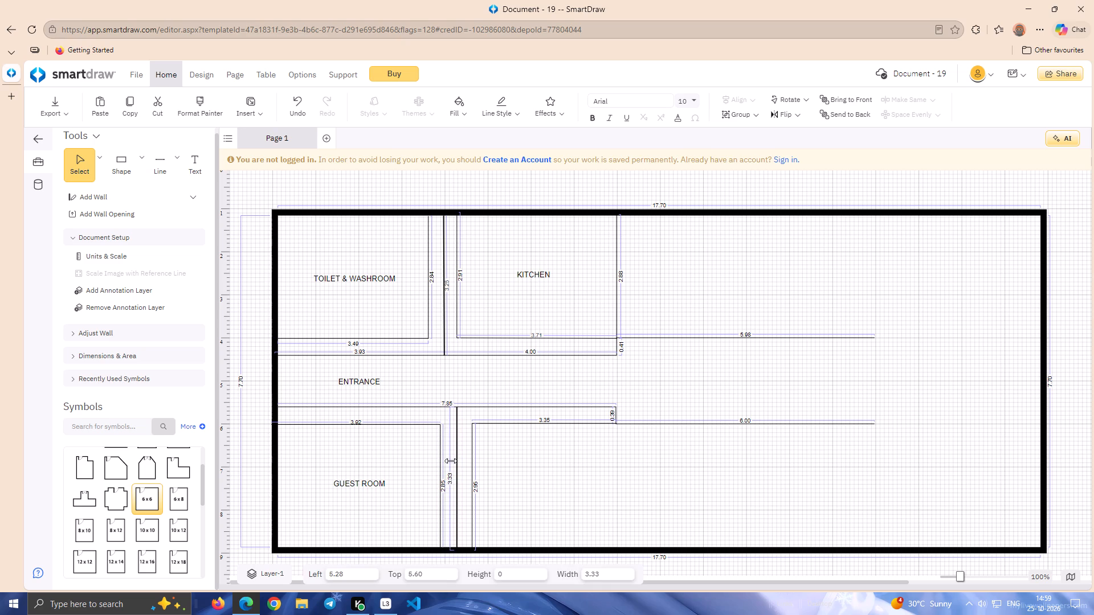
drag(451, 461, 460, 461)
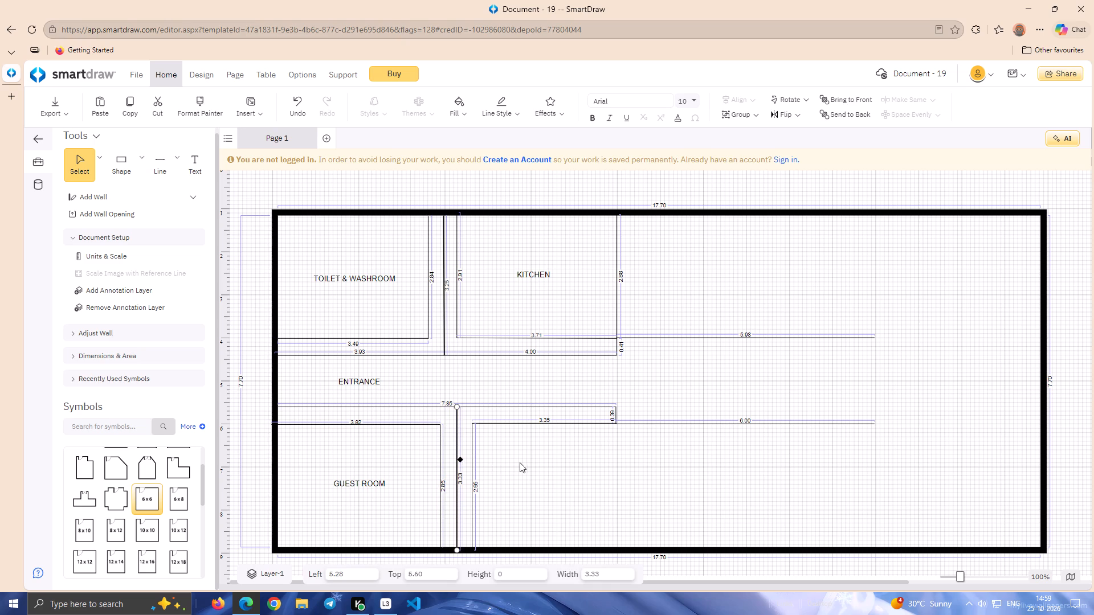
click(520, 462)
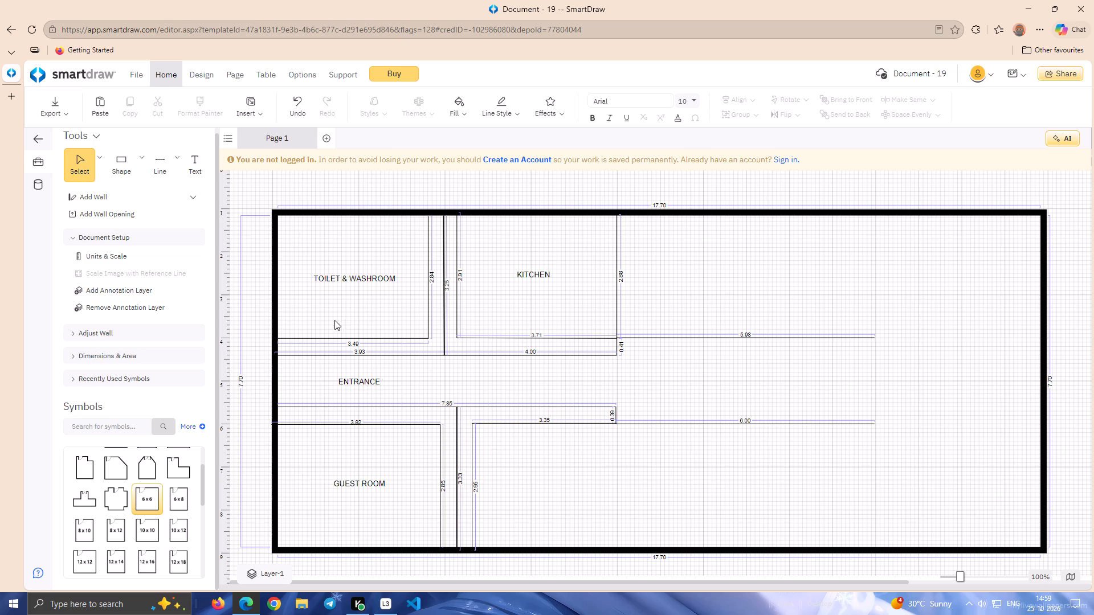
Draw a vertical line about 2.88 long from the lower corridor step corner to the bottom wall, with its dimension placed beside it.
drag(154, 165, 165, 173)
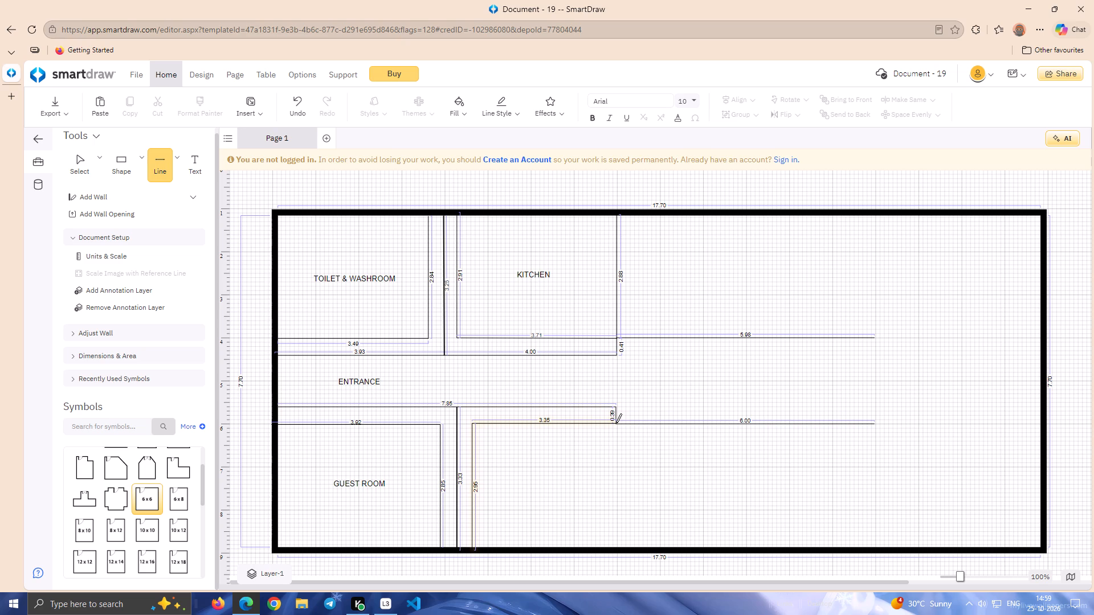
drag(617, 423, 613, 534)
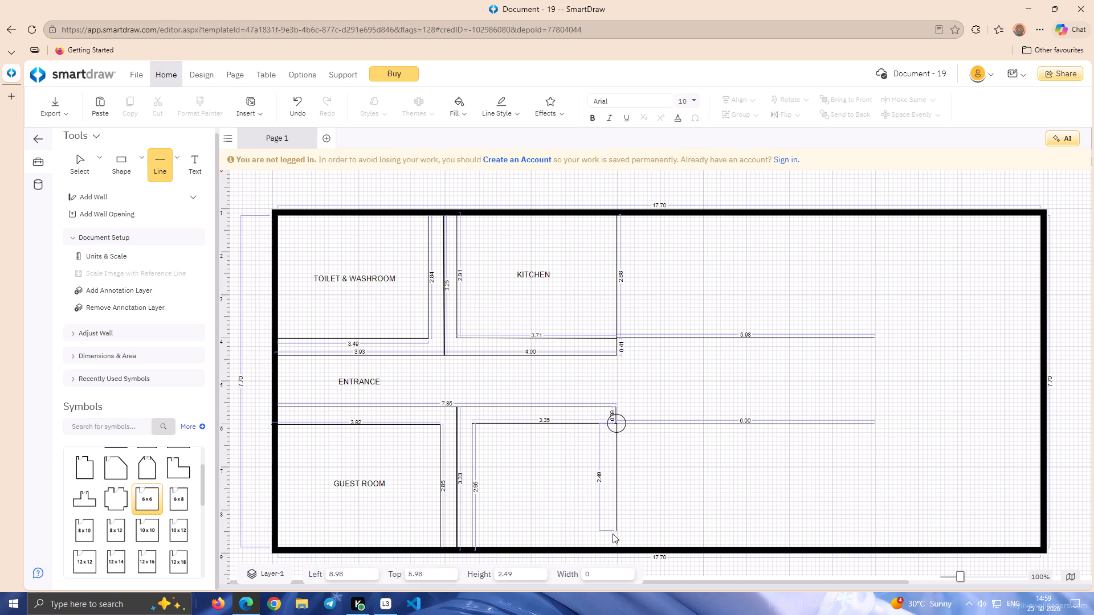
drag(613, 534, 620, 548)
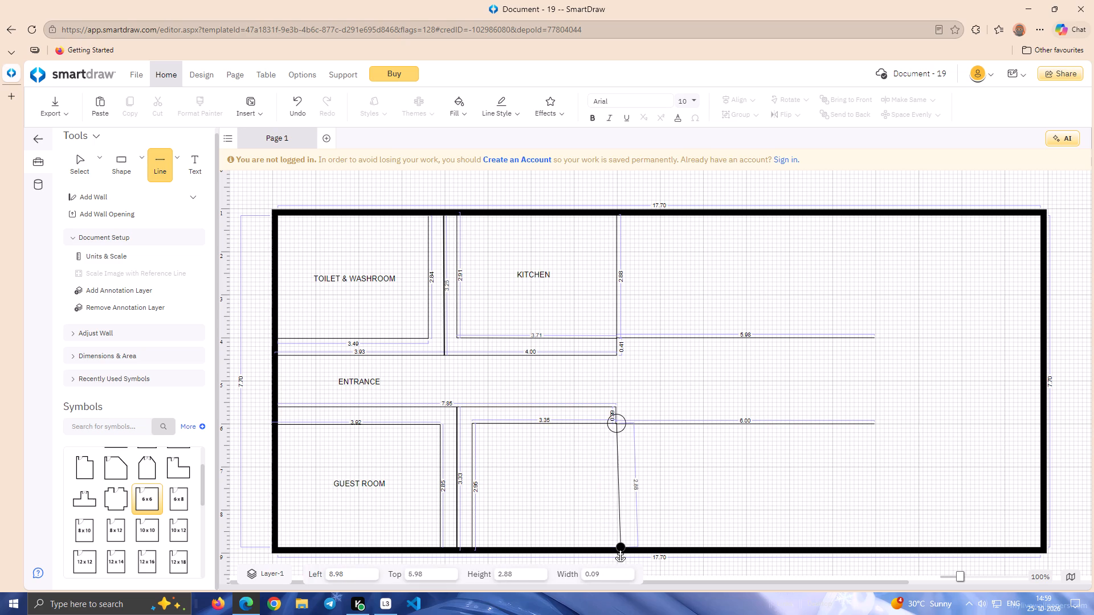
drag(620, 548, 617, 548)
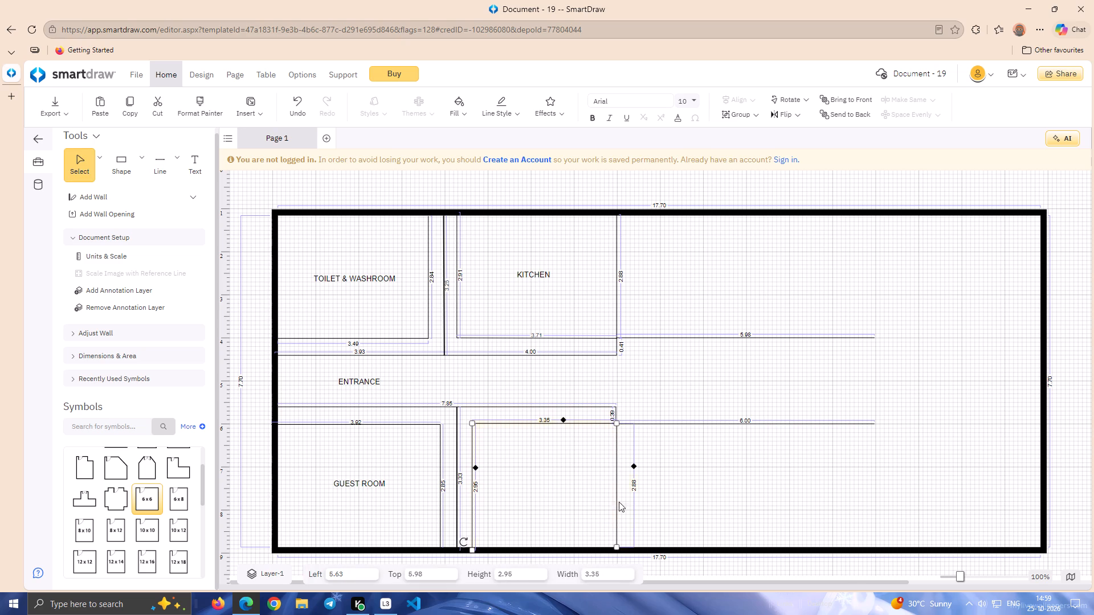
drag(633, 466, 614, 468)
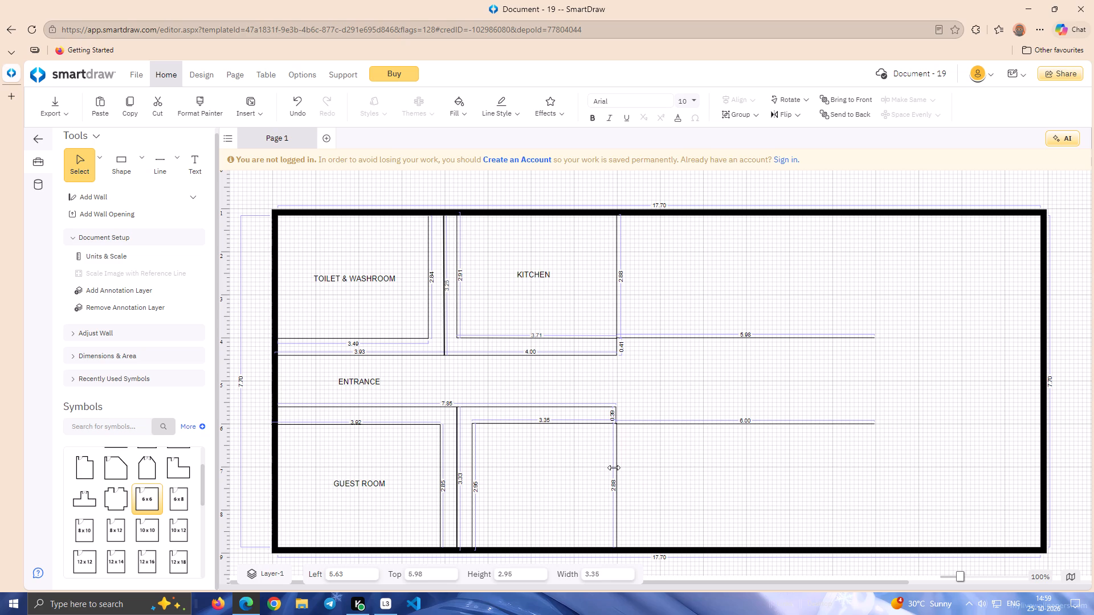
drag(614, 468, 614, 468)
click(651, 461)
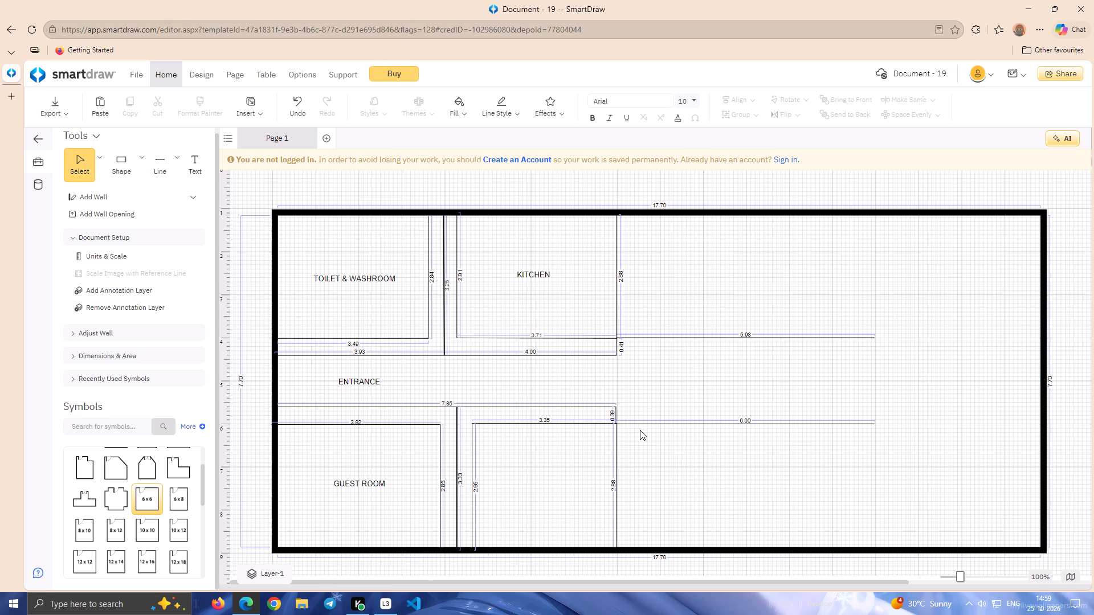
Label the newly enclosed room beside the guest room GAMING ROOM, centred and level with the GUEST ROOM label.
click(186, 164)
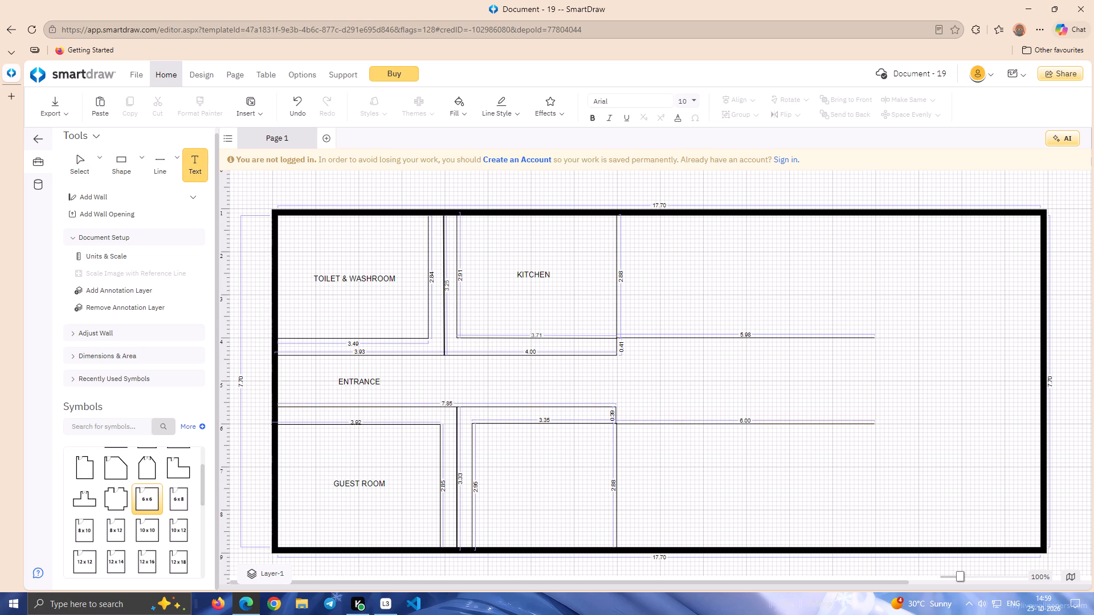
click(506, 478)
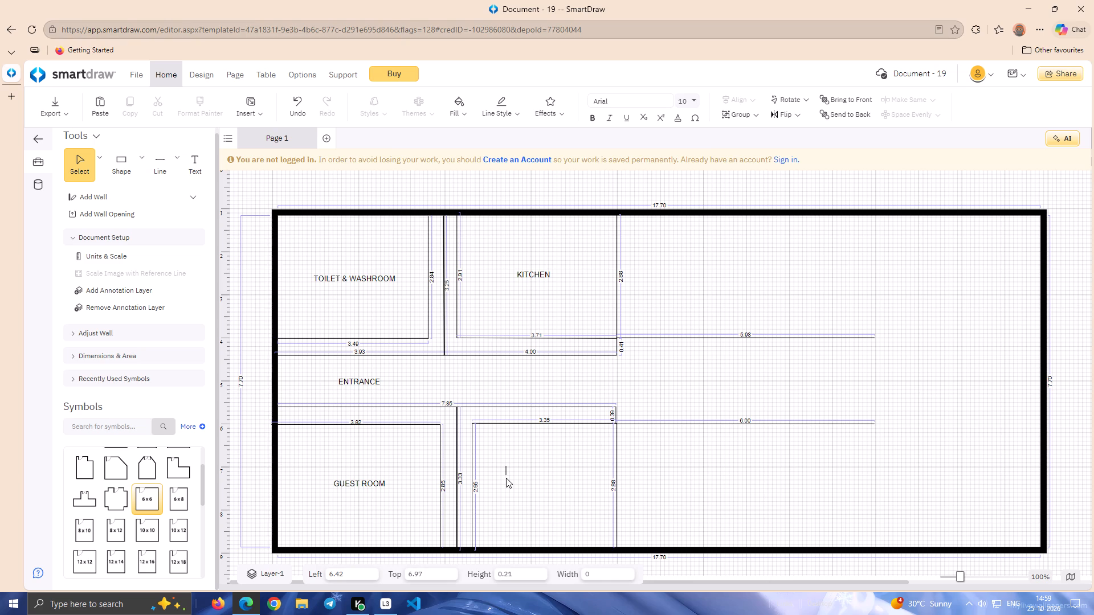
text(GAMING ROOM)
click(506, 481)
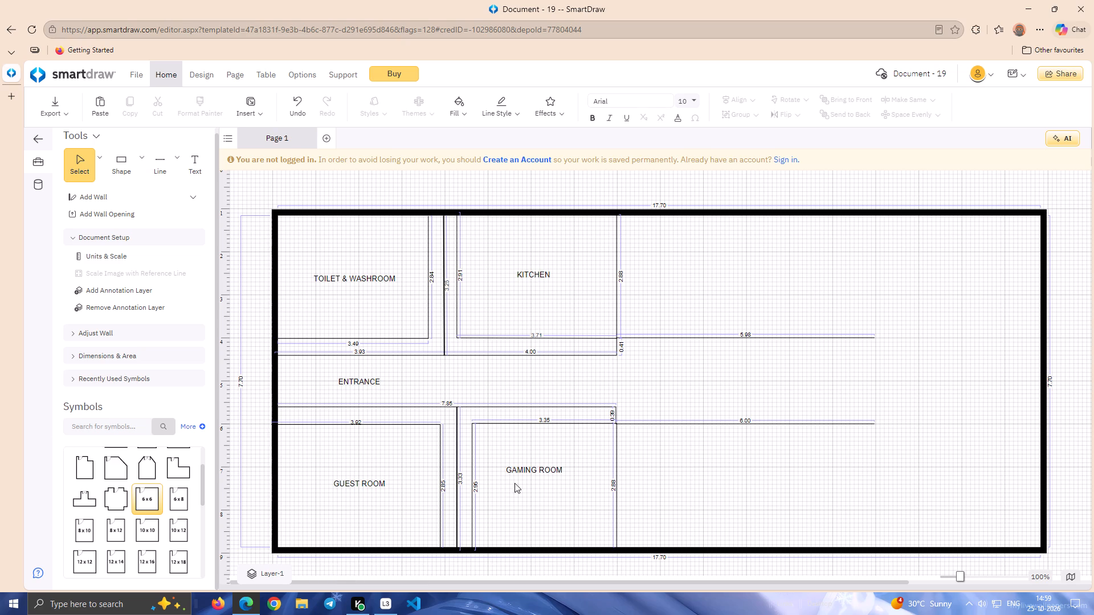
drag(525, 471, 533, 488)
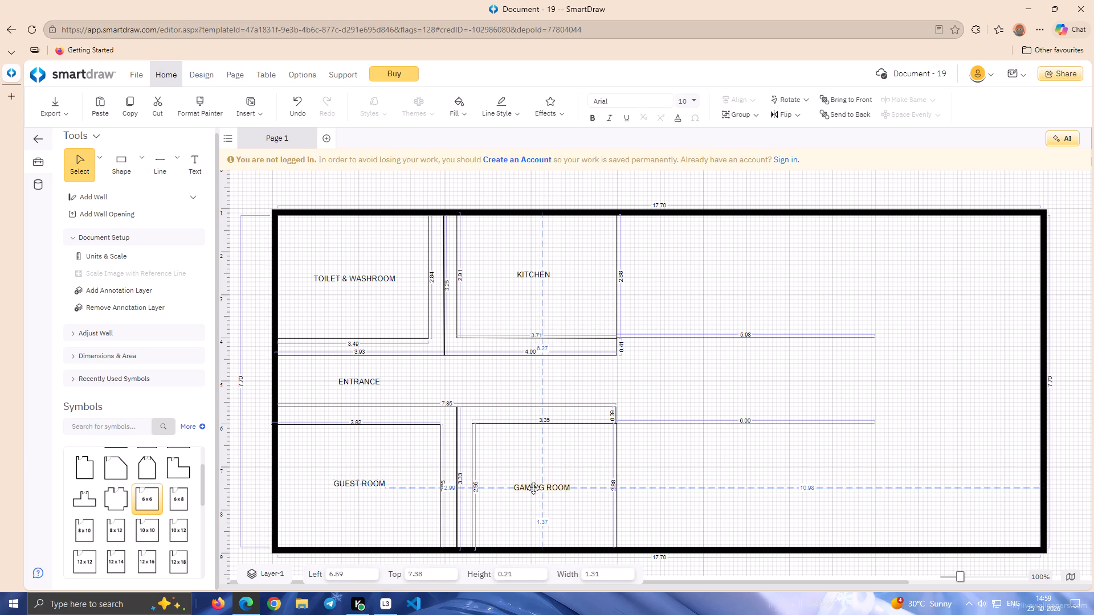
drag(533, 488, 533, 486)
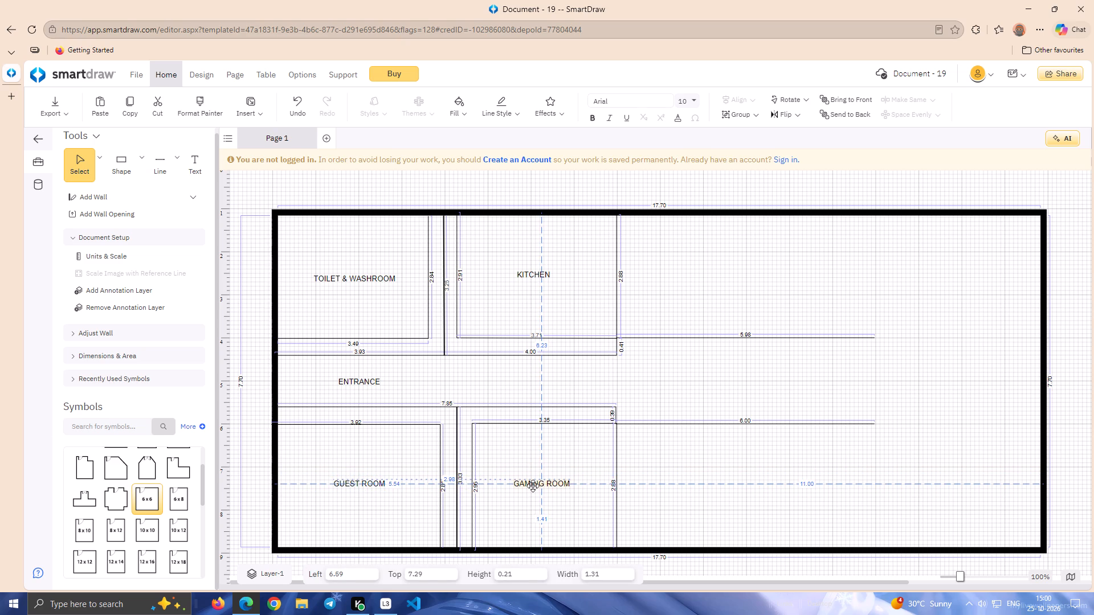
drag(533, 486, 530, 486)
click(703, 450)
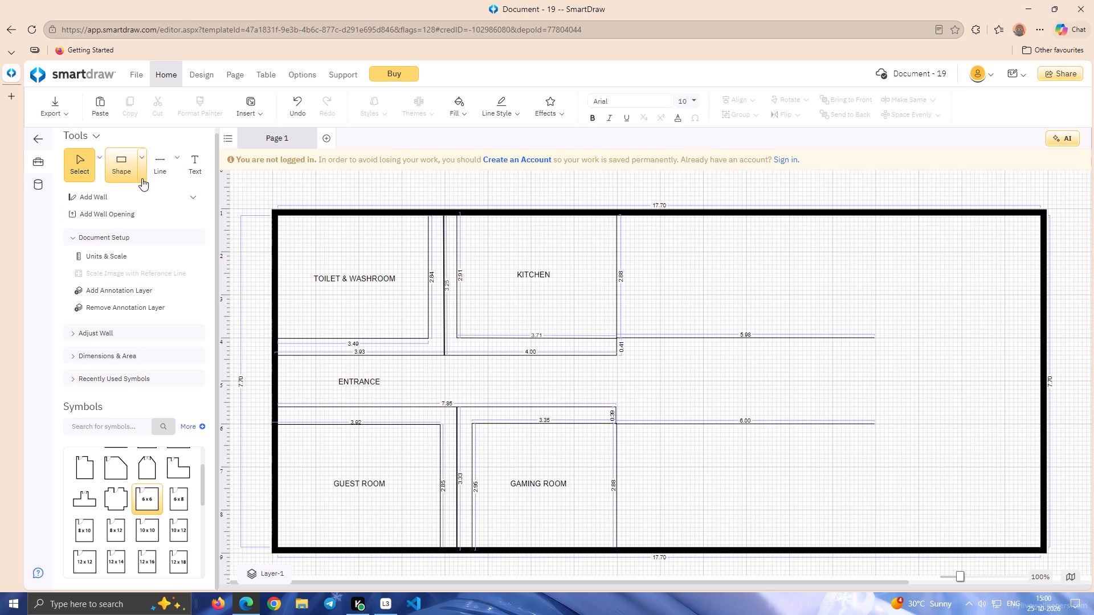
Draw a vertical line about 2.84 long from the upper corridor line to the top wall, just beyond the kitchen, with its dimension beside it.
click(153, 163)
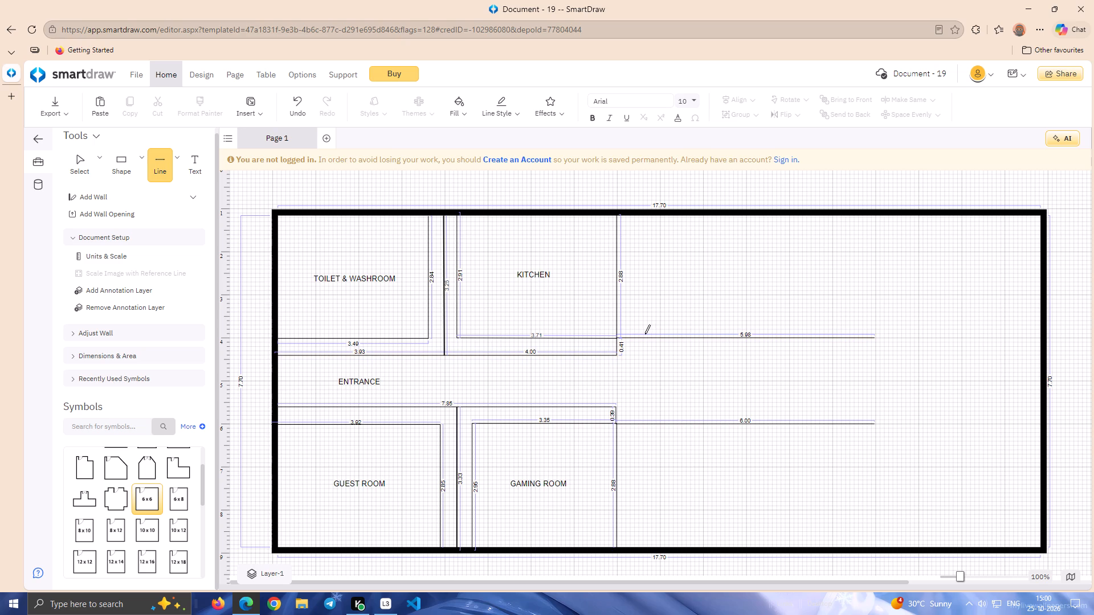
click(498, 106)
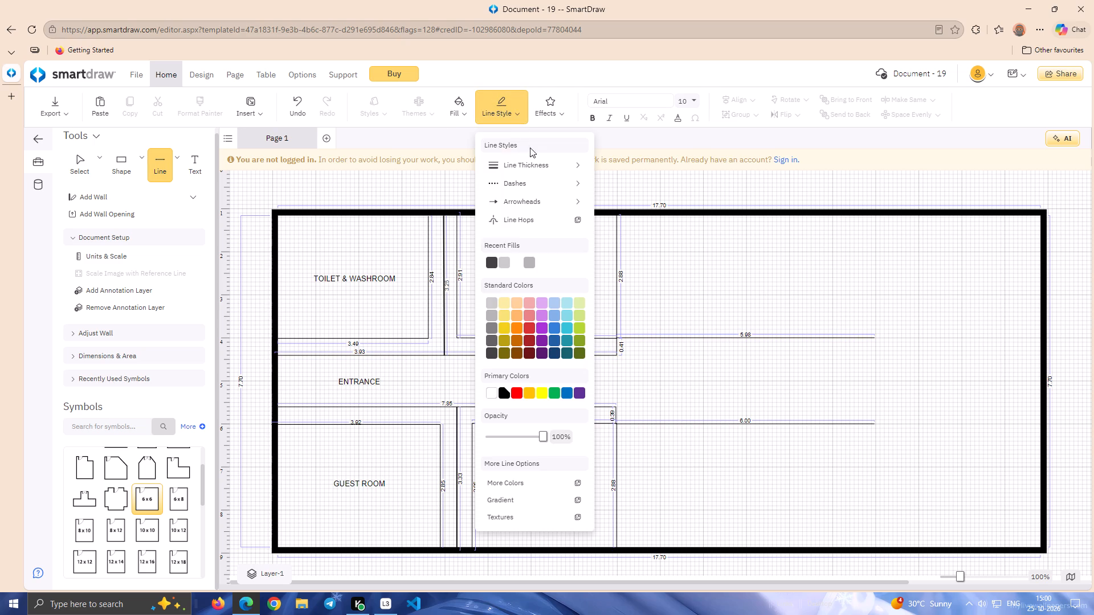
click(530, 163)
click(614, 212)
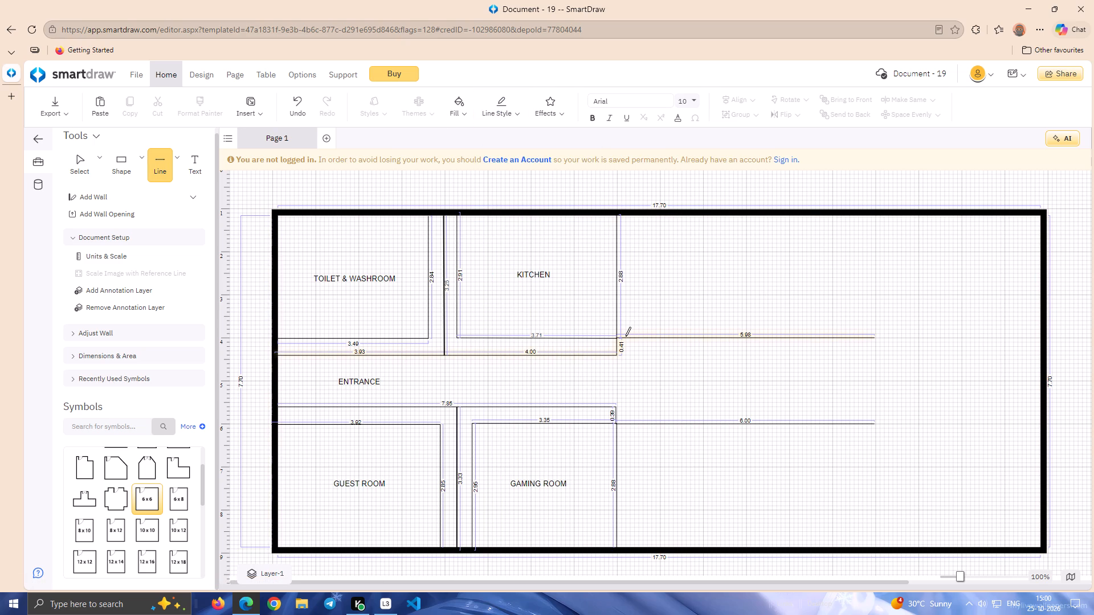
drag(630, 338, 630, 313)
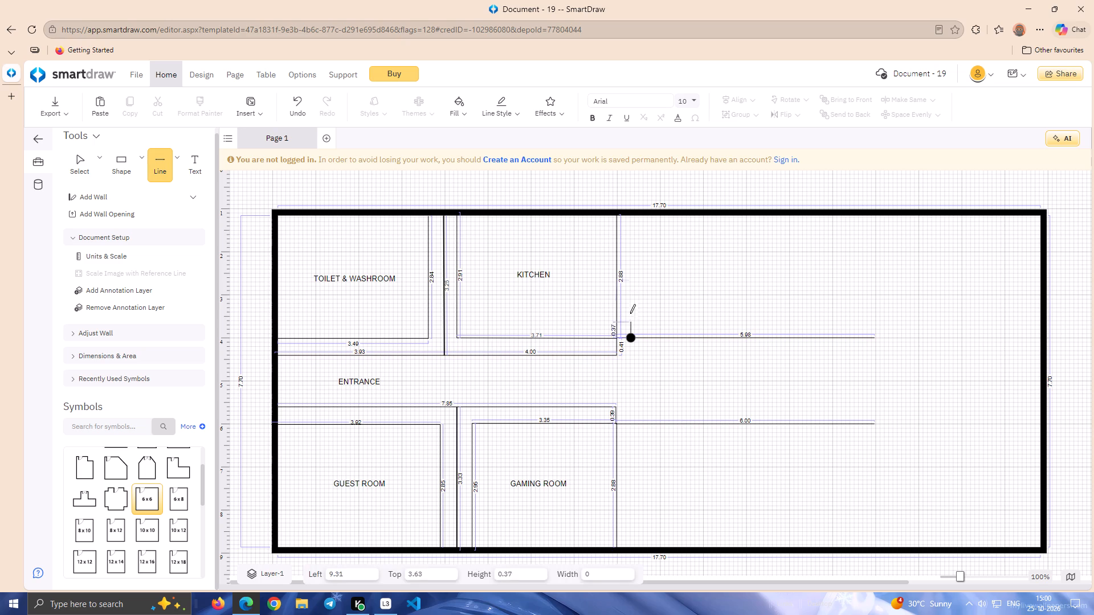
drag(630, 313, 628, 216)
drag(628, 216, 630, 214)
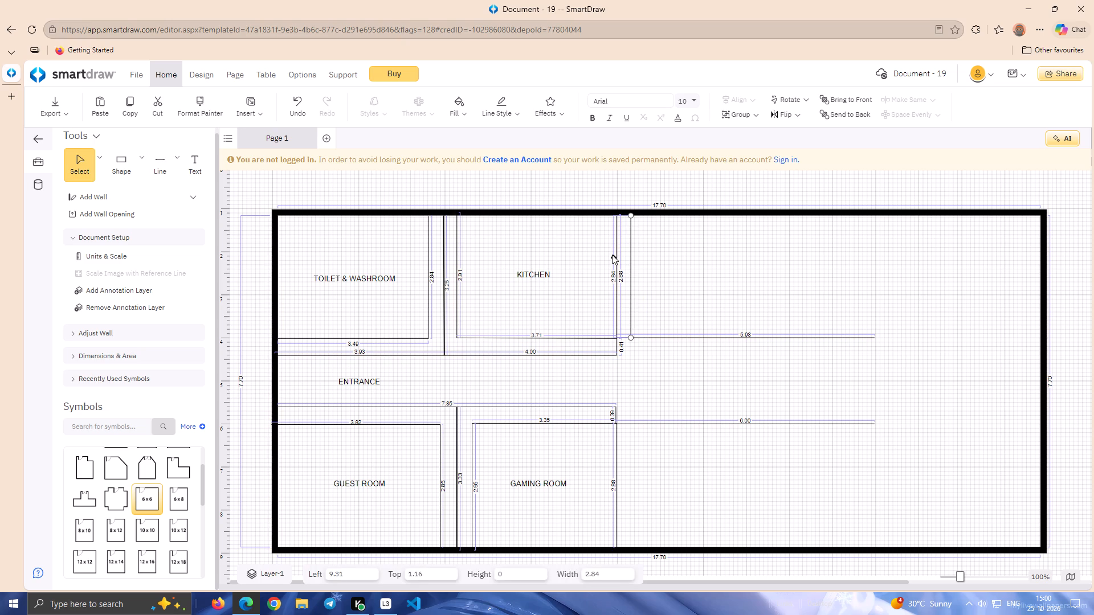
drag(612, 258, 635, 251)
Set the new 2.84 vertical line to the second-thinnest line thickness.
click(458, 95)
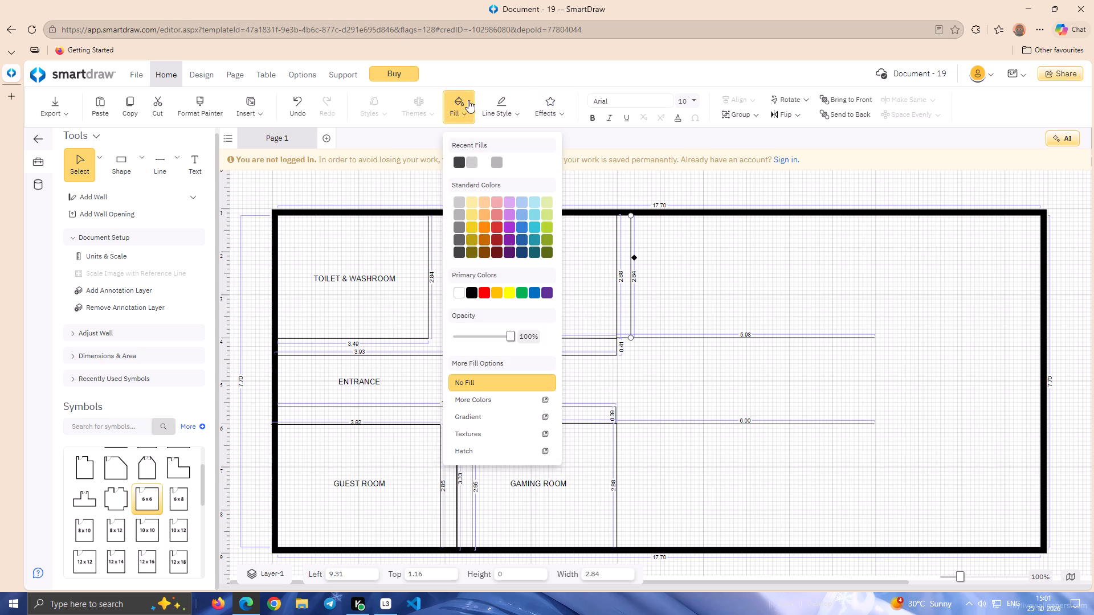
click(494, 113)
click(527, 165)
click(607, 211)
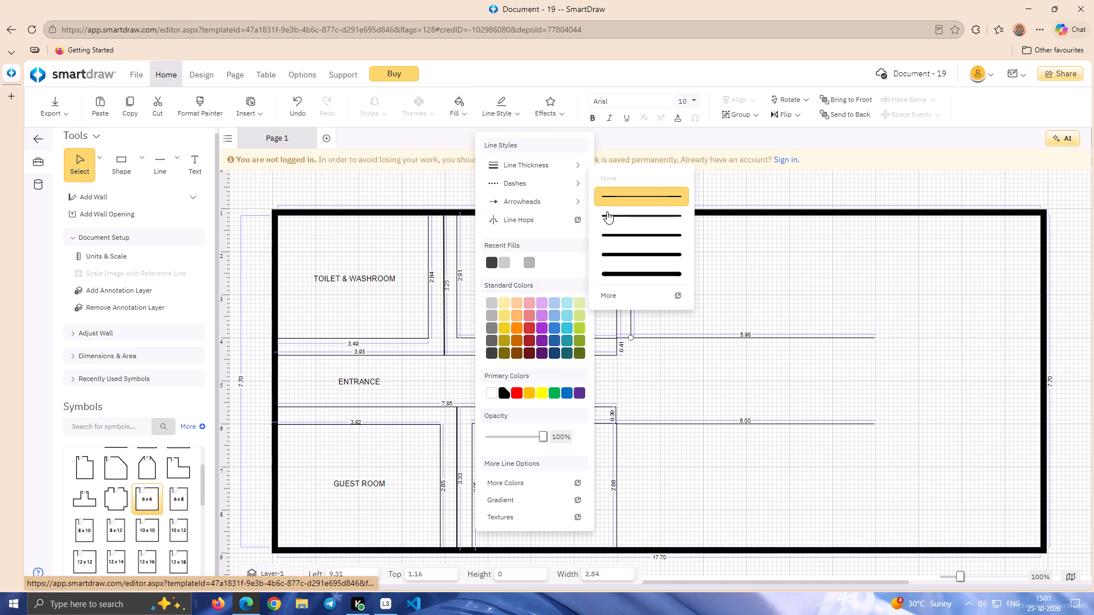
click(705, 261)
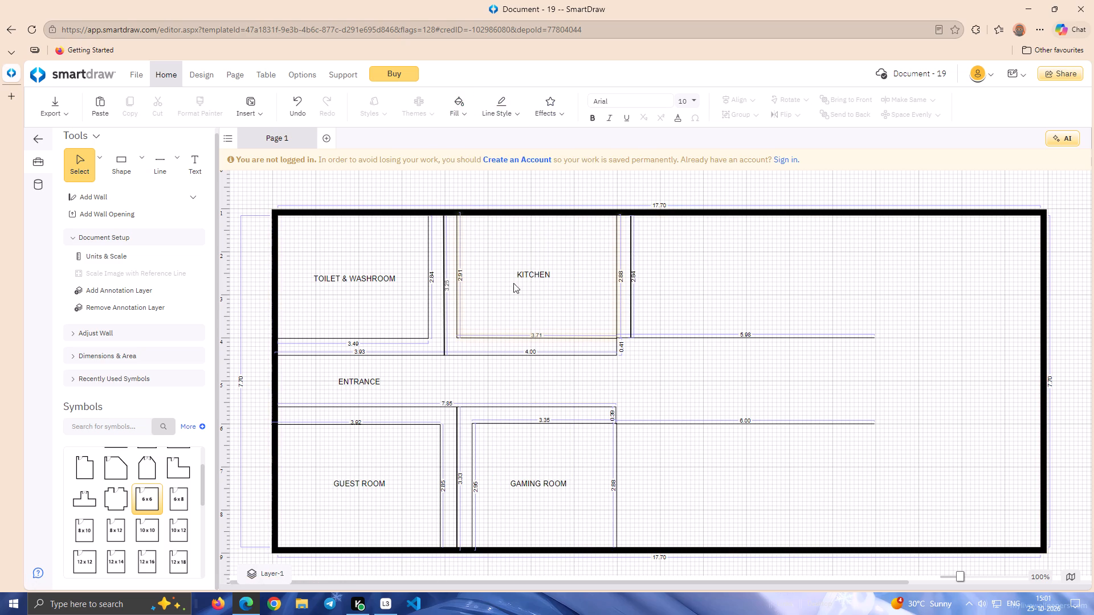
Draw a near-vertical line about 2.84 long from the top wall to the upper corridor line, just beyond the thicker partition beside the kitchen.
click(169, 161)
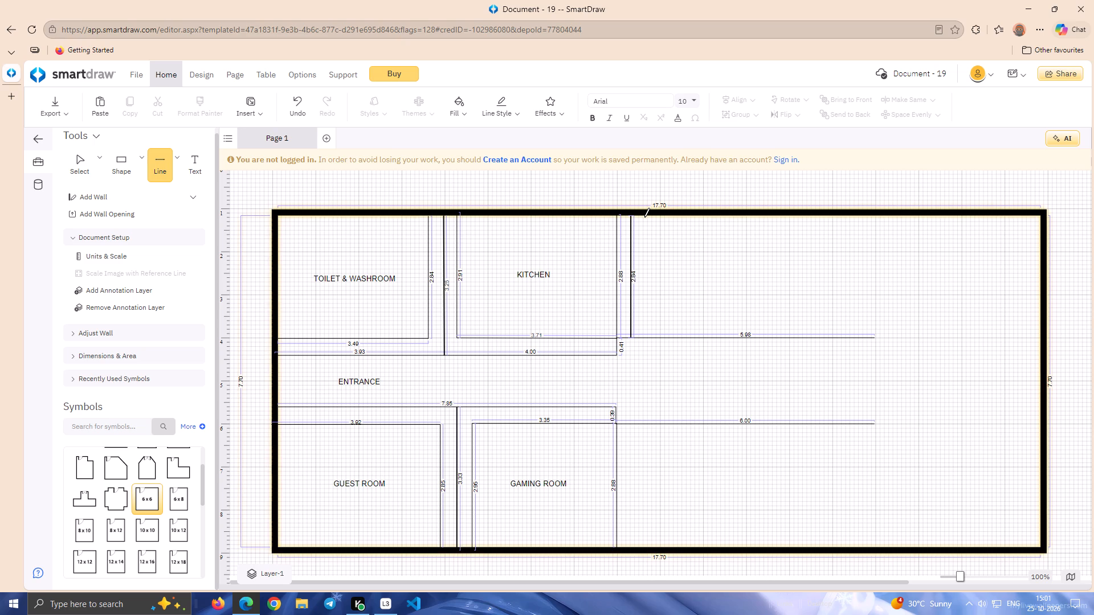
drag(645, 217, 652, 249)
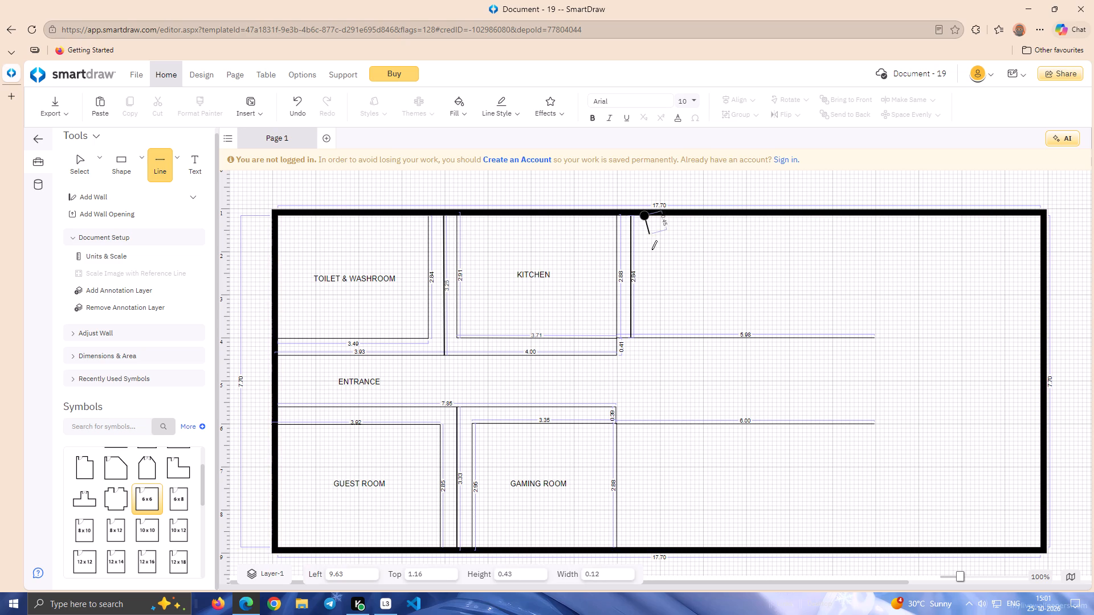
drag(652, 249, 646, 336)
click(683, 241)
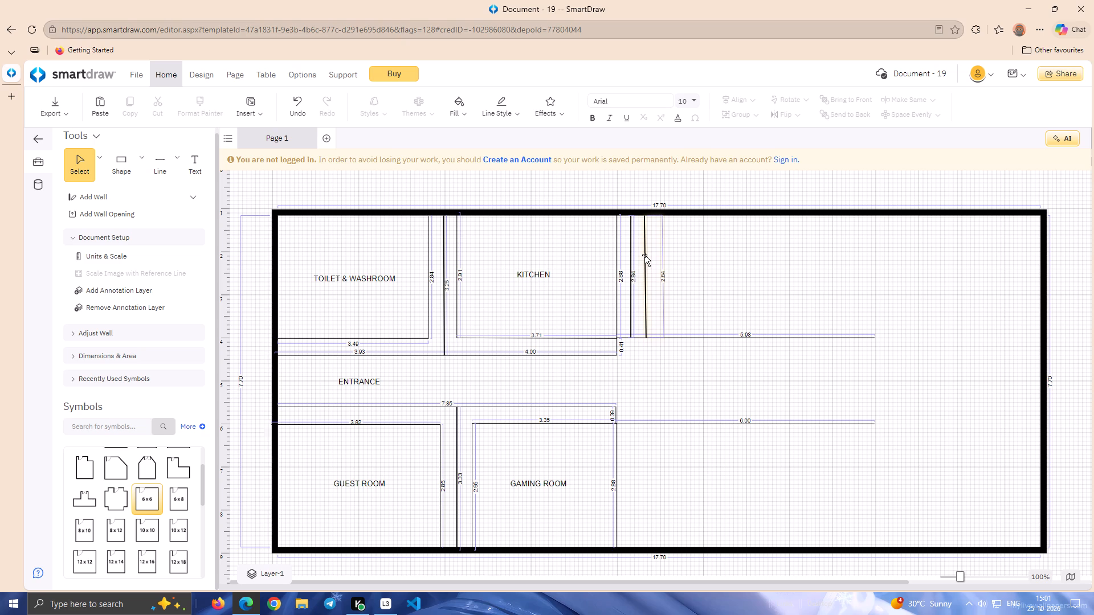
Set the newly drawn line beside the thicker kitchen partition to the thinnest line thickness.
click(644, 255)
click(502, 108)
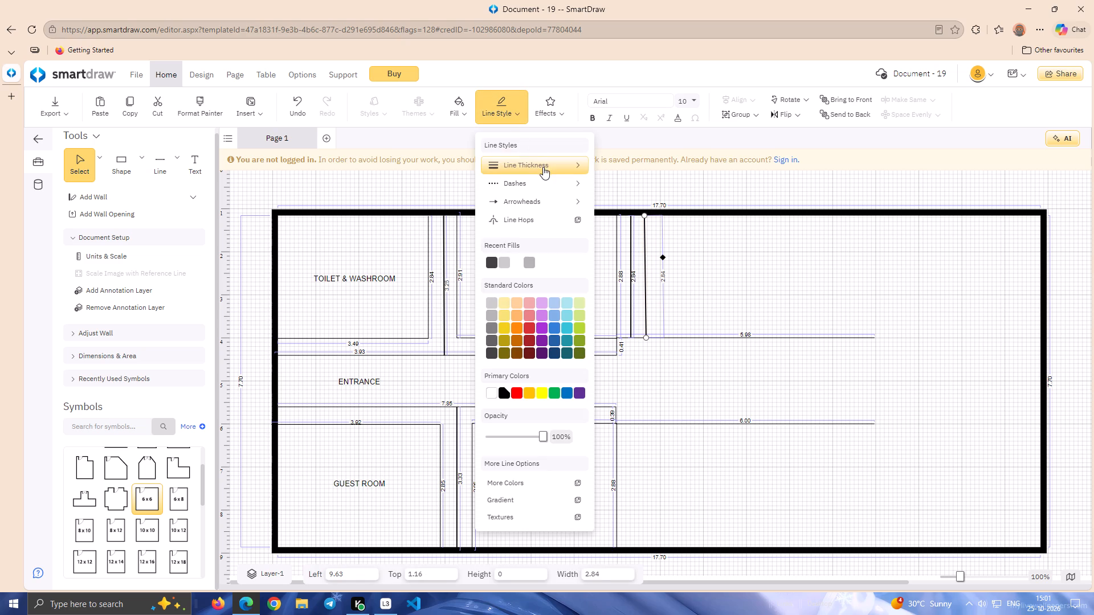
click(543, 167)
click(632, 201)
click(718, 259)
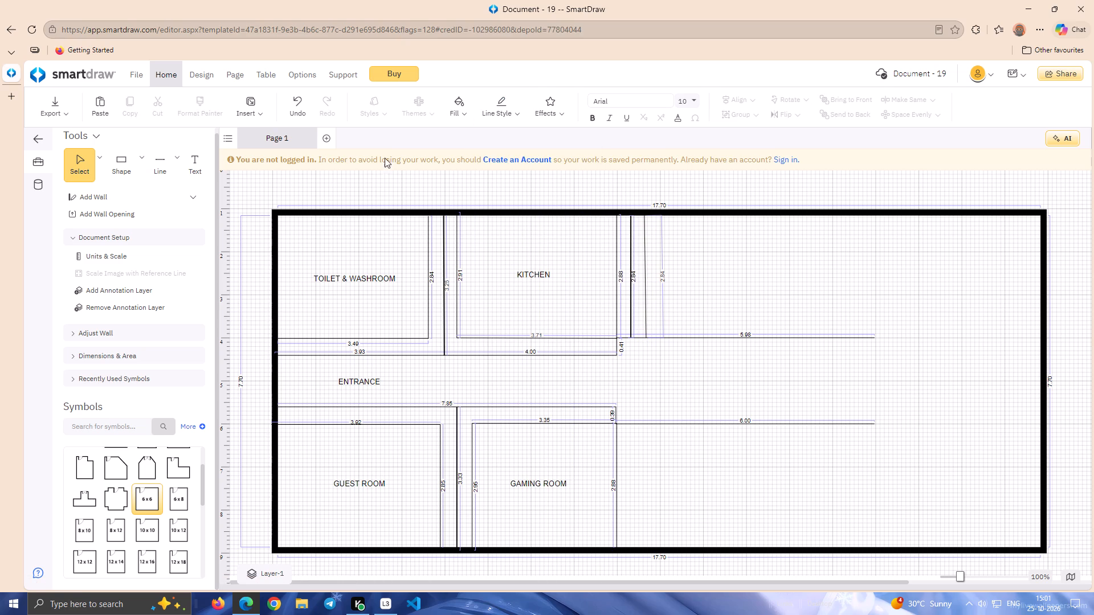
Draw a near-vertical line about 2.84 long from near the free end of the upper corridor line up to the top wall.
click(150, 158)
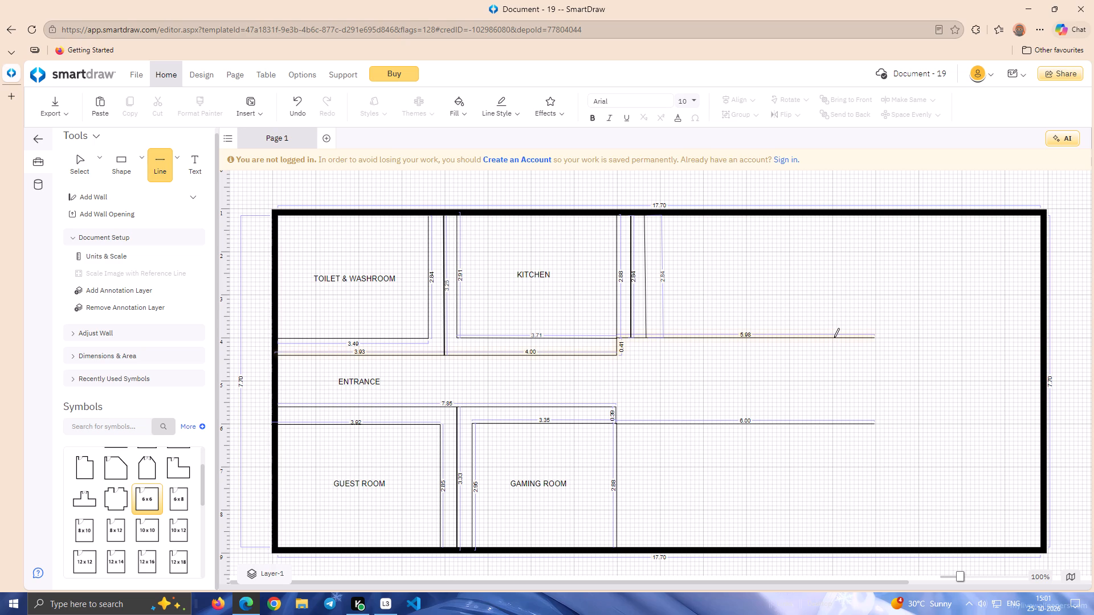
drag(834, 338, 831, 218)
Shift both ends of the new 2.84 line so it stands vertical at the free end of the upper corridor line.
click(833, 258)
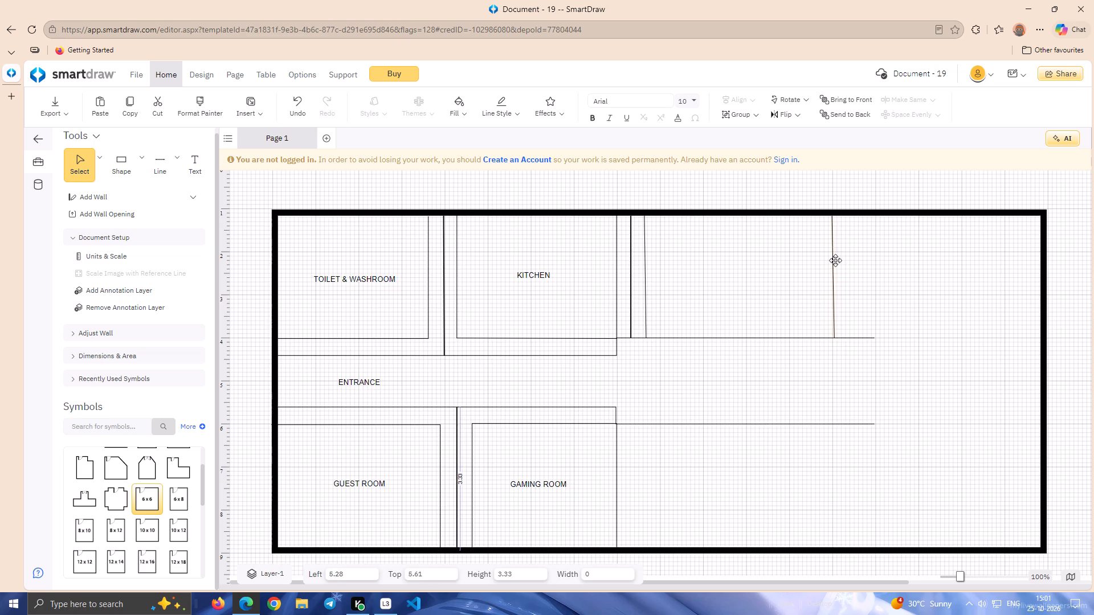
click(834, 265)
click(832, 267)
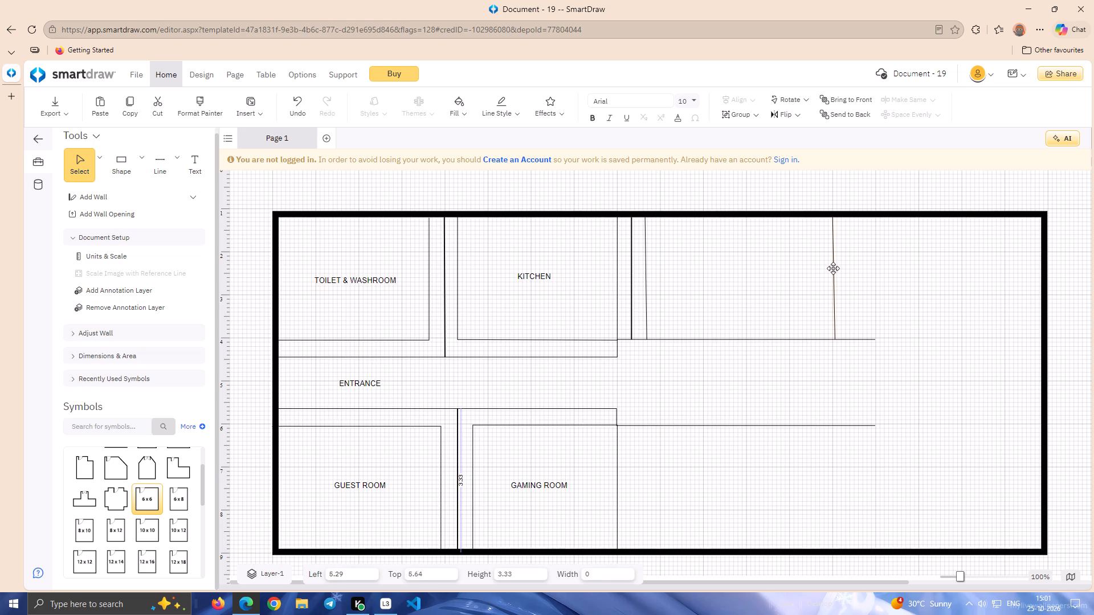
click(834, 268)
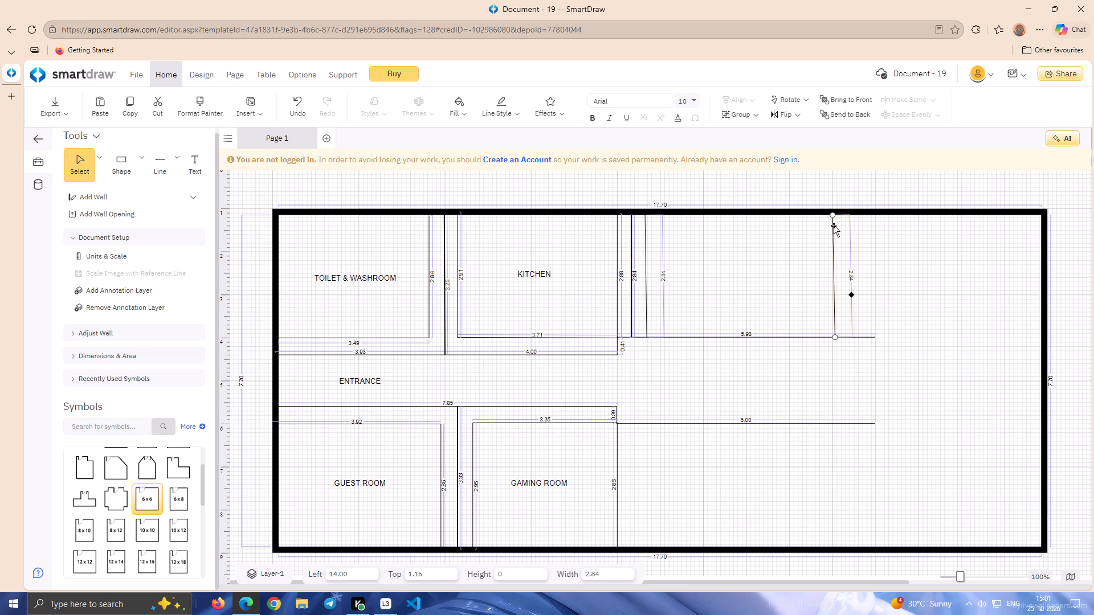
drag(833, 216, 872, 218)
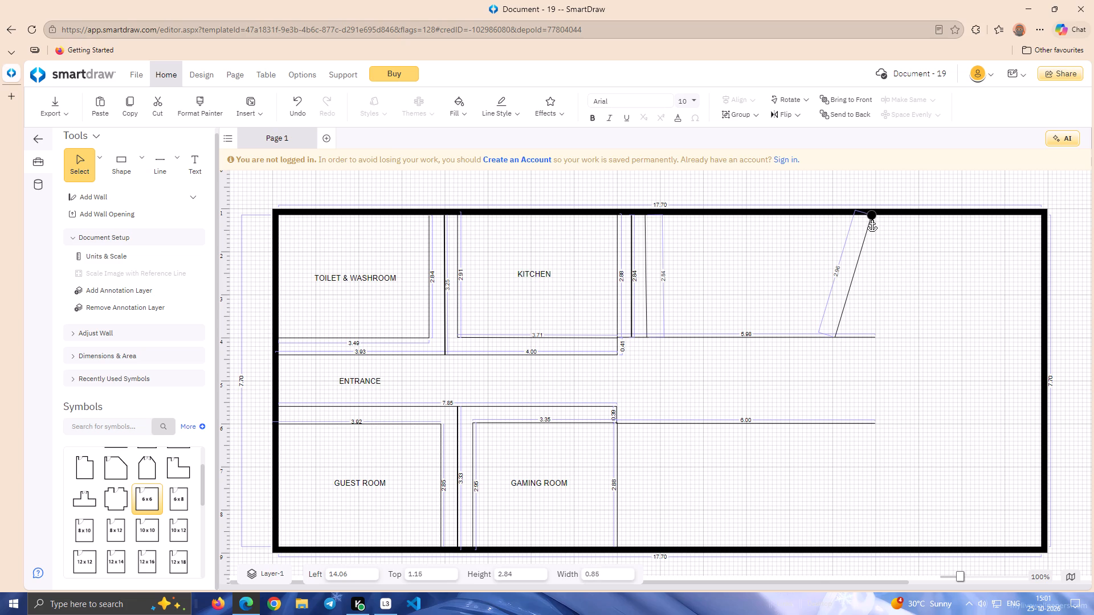
drag(872, 218, 876, 218)
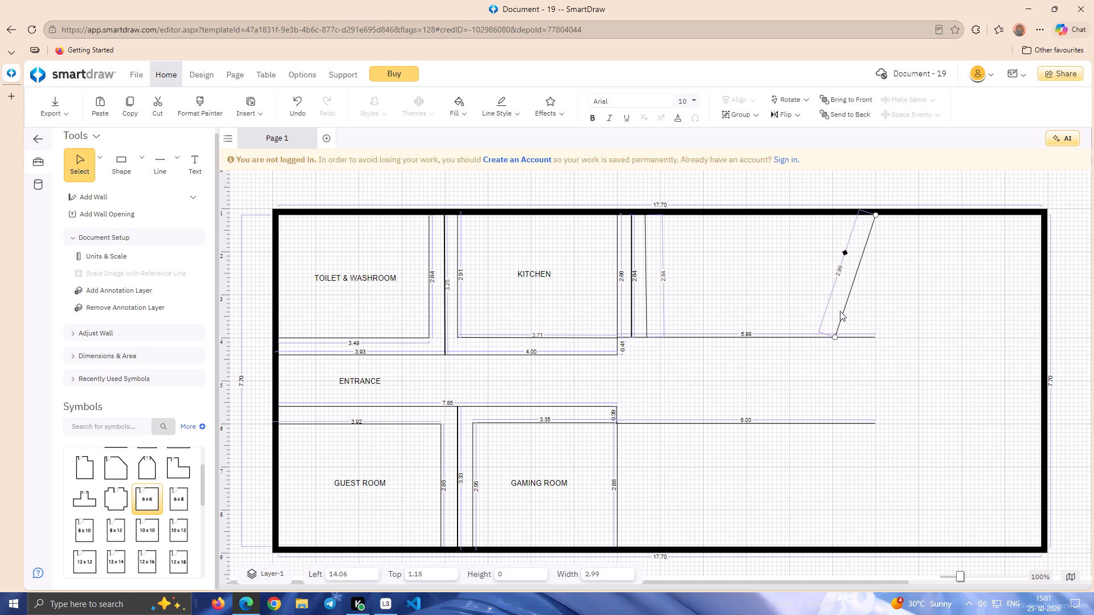
drag(835, 337, 877, 337)
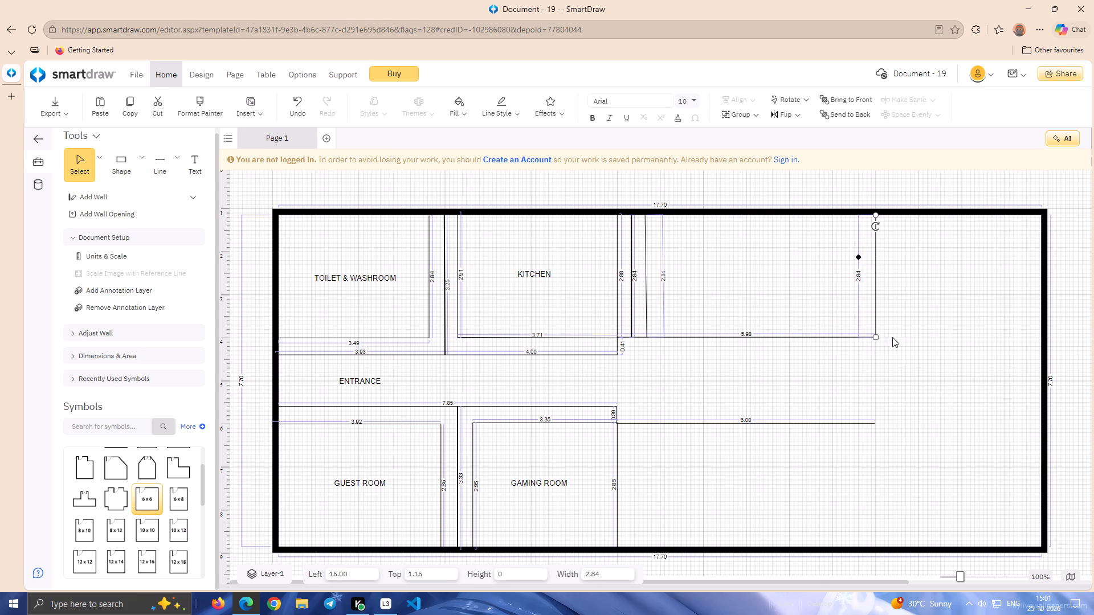
click(911, 322)
Place the 2.84 dimension of the line at the upper corridor line's free end close beside that line.
click(876, 262)
drag(858, 257, 872, 257)
click(692, 265)
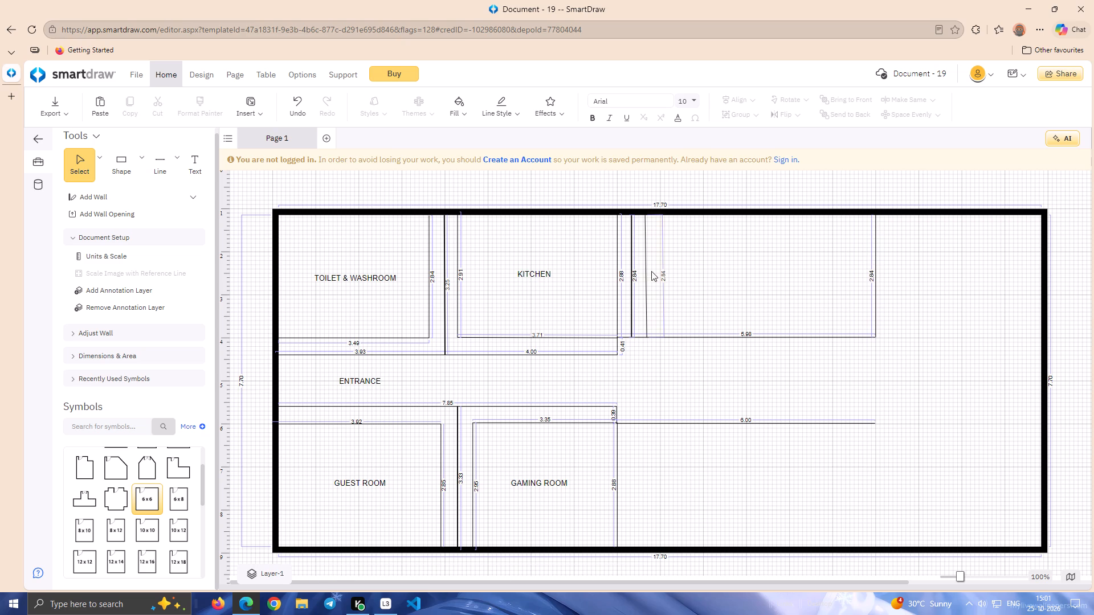
Straighten the slightly slanted thin line beyond the kitchen partition to vertical and place its dimension close beside it, on the open room's side.
click(646, 274)
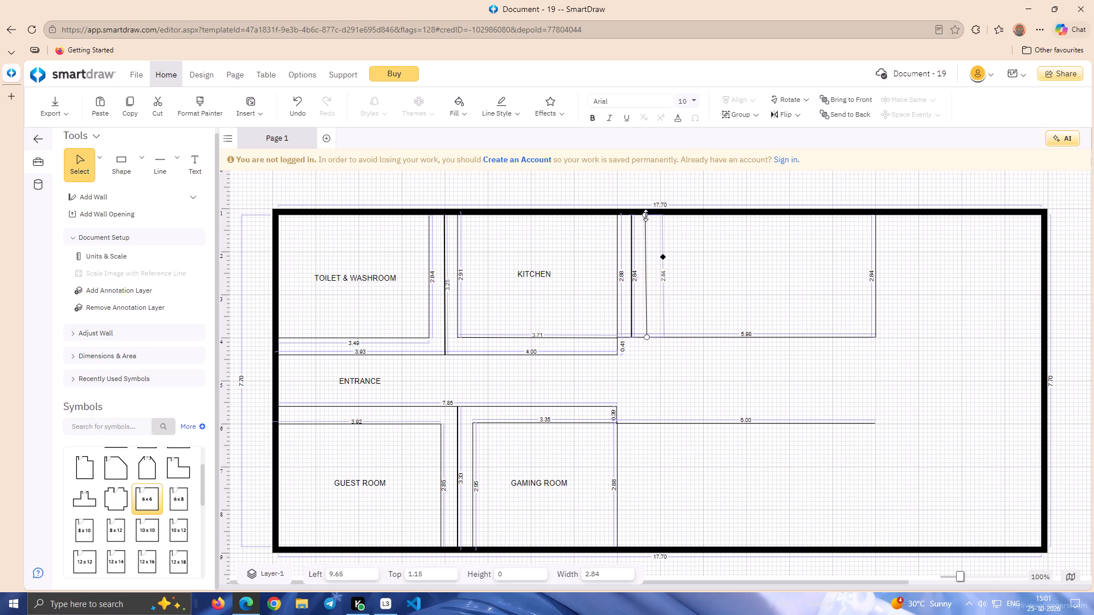
click(646, 215)
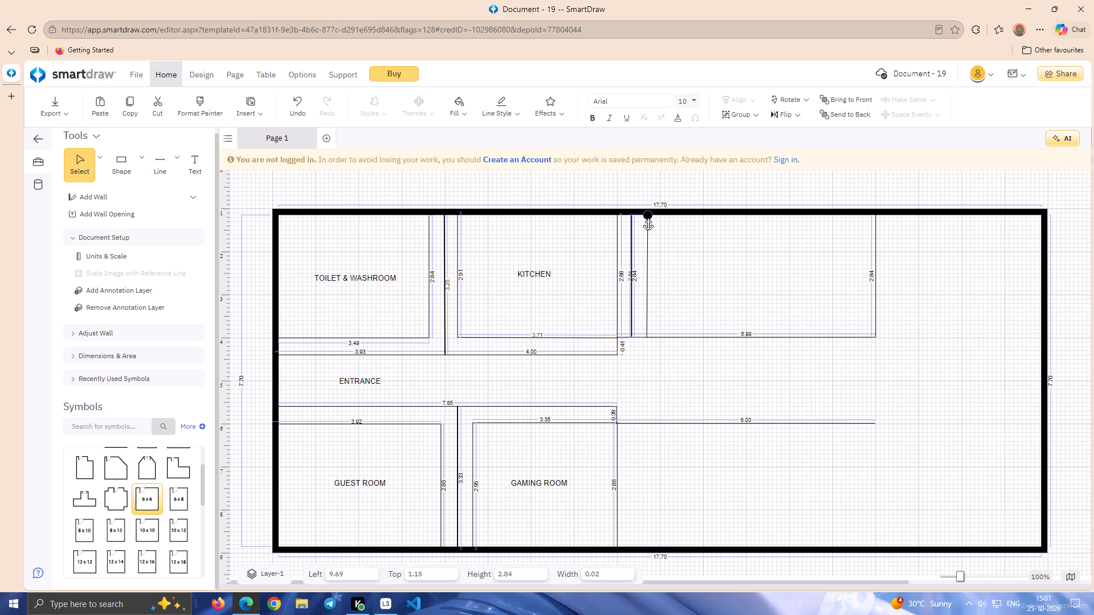
drag(631, 259, 641, 259)
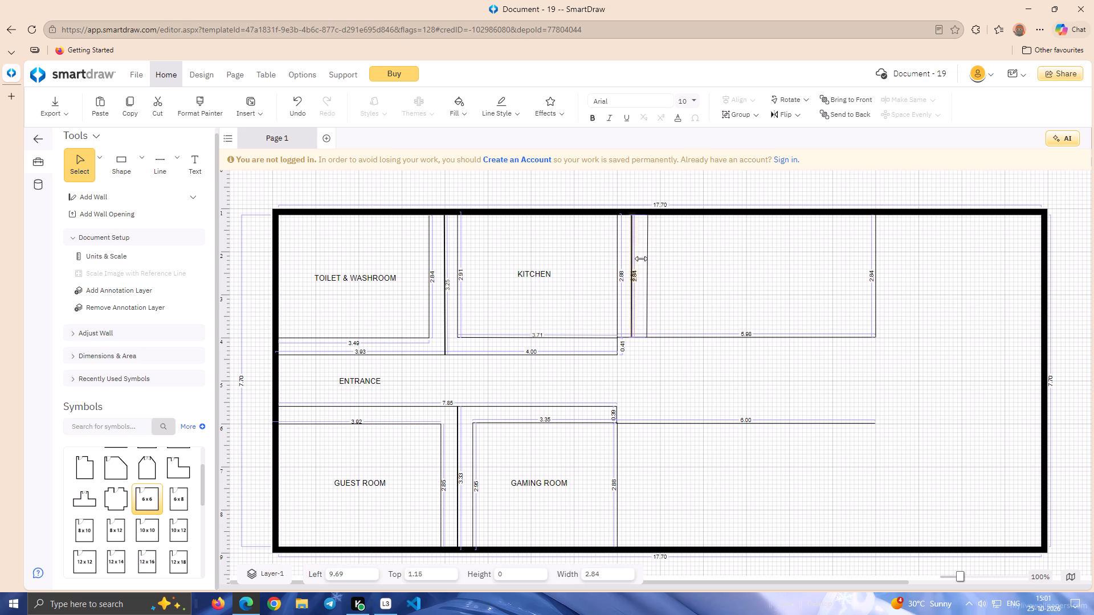
drag(641, 259, 655, 251)
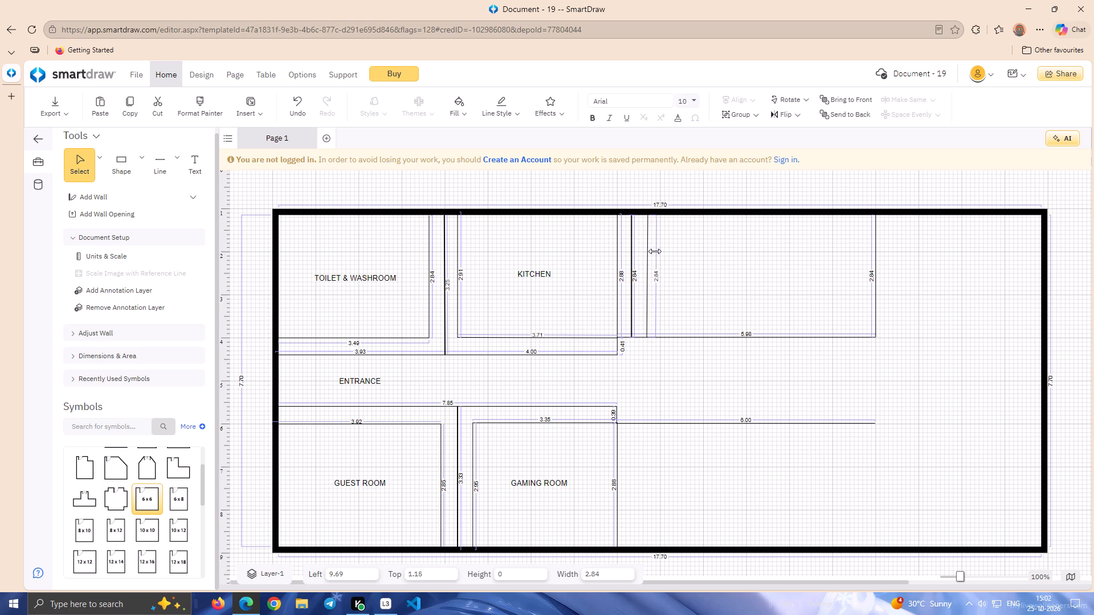
drag(655, 251, 644, 261)
drag(644, 261, 652, 262)
click(715, 282)
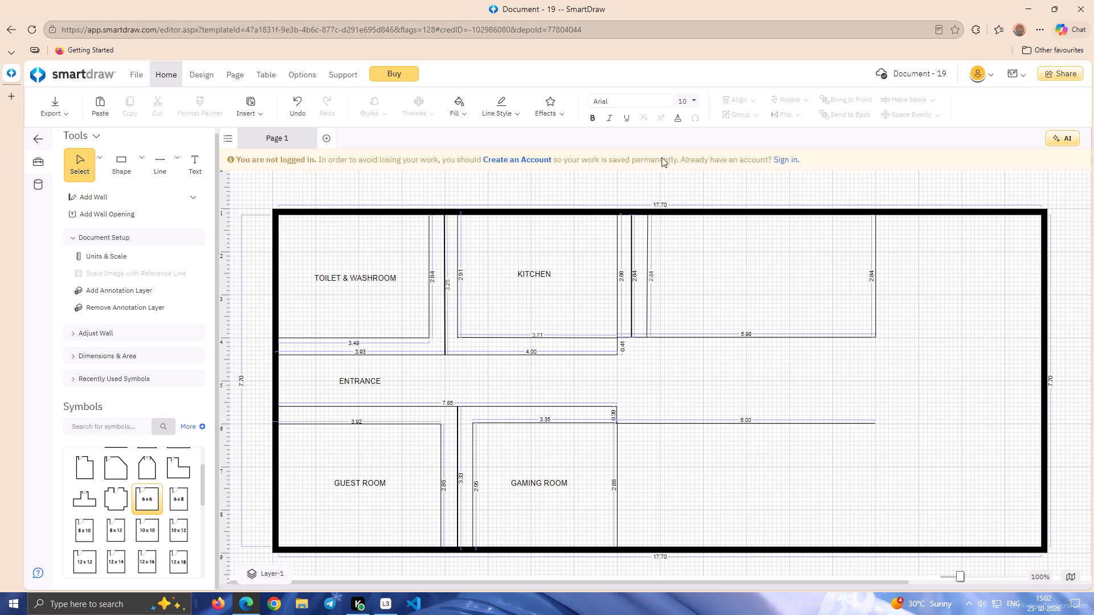
Label the newly enclosed room beyond the kitchen DINNING AREA, roughly centred and level with the KITCHEN label.
click(202, 167)
click(730, 278)
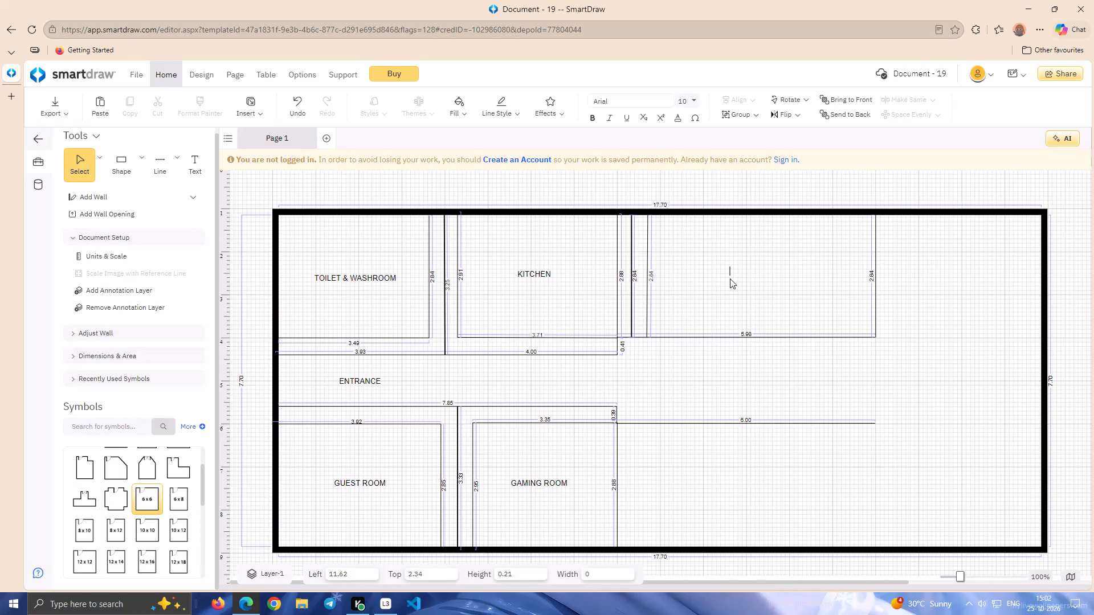
text(DI)
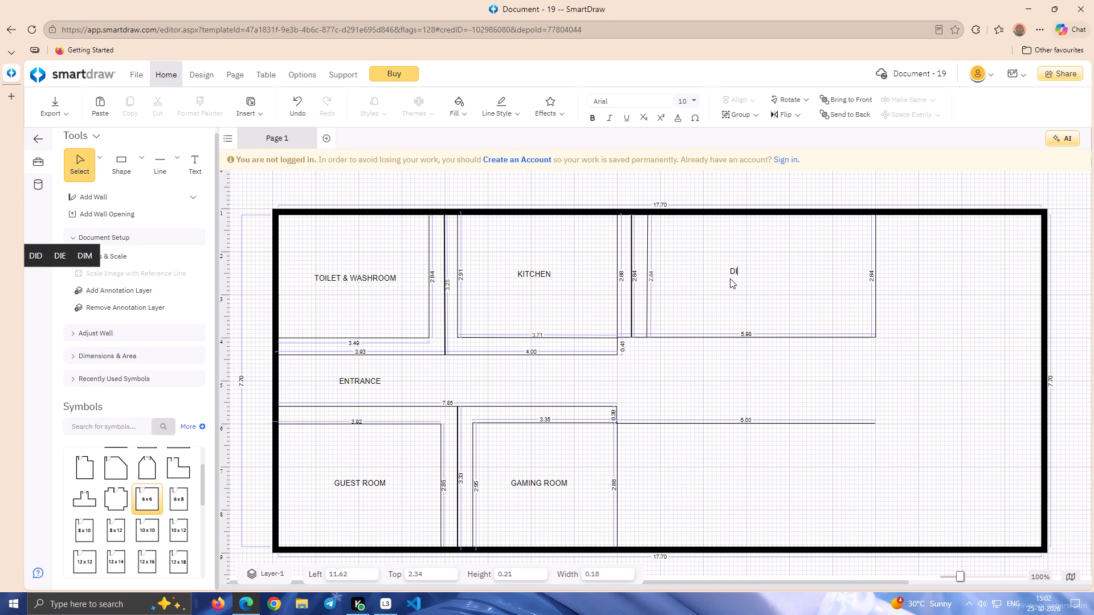
text(NNING)
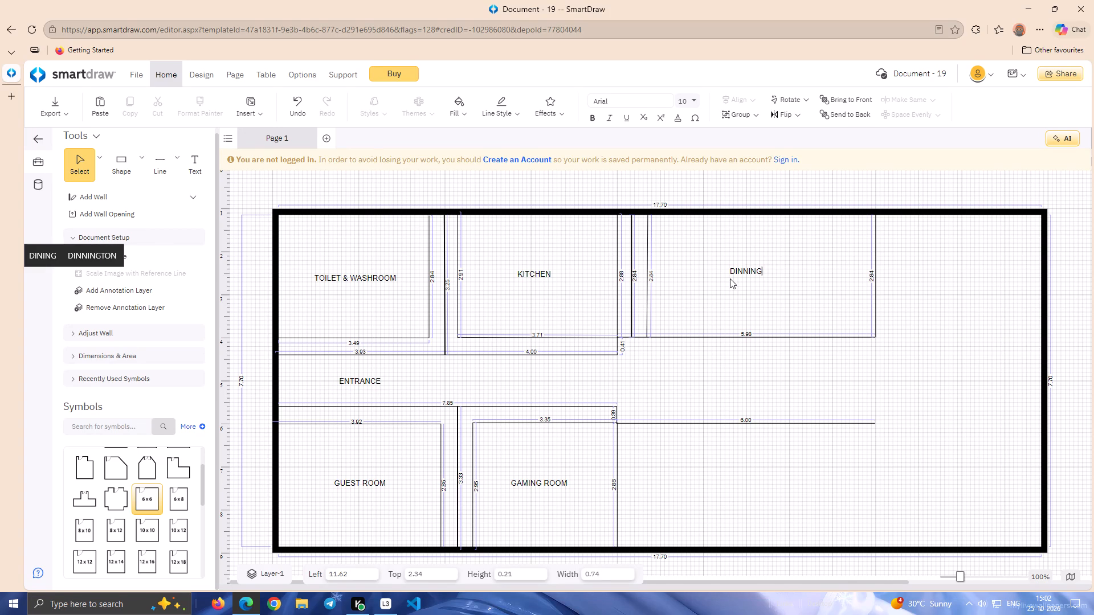
key(space)
text(AREA)
click(734, 297)
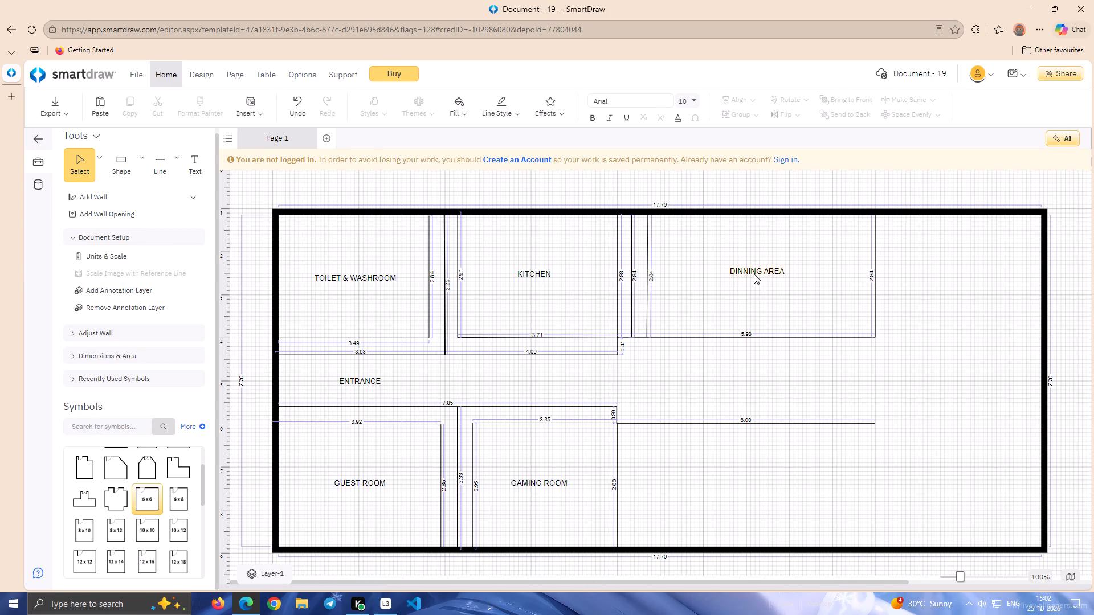
drag(754, 270, 750, 278)
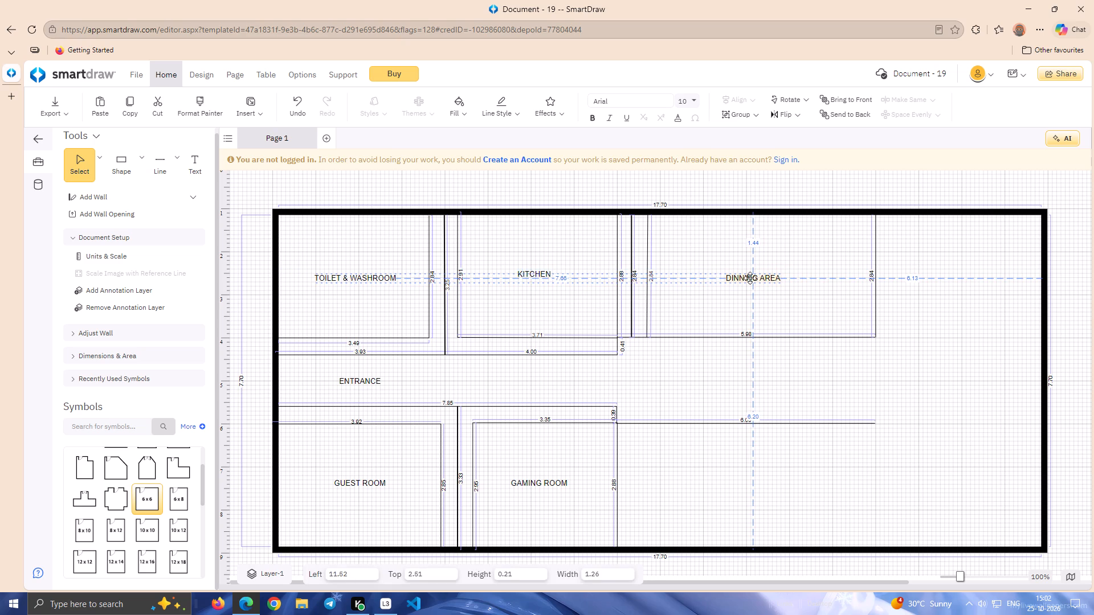
drag(750, 278, 751, 278)
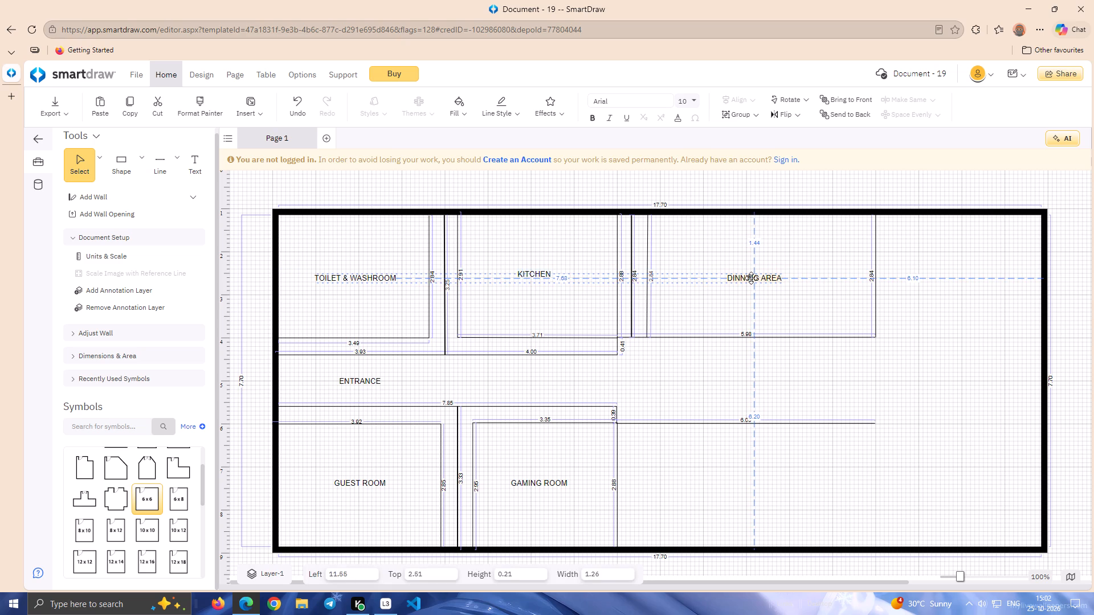
drag(751, 278, 751, 276)
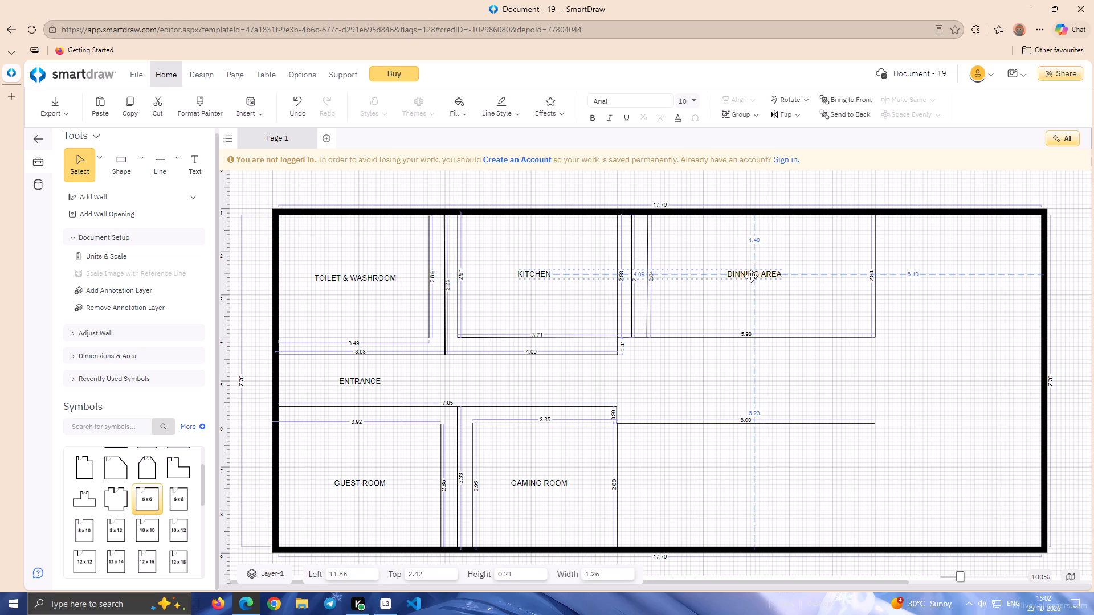
drag(751, 276, 752, 276)
click(814, 384)
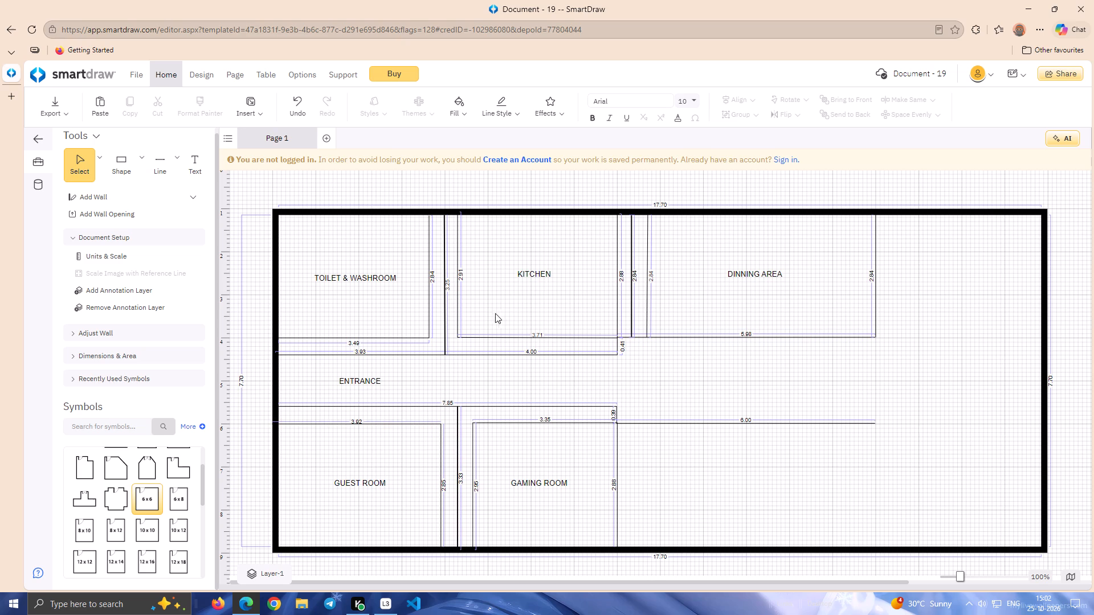
Draw a near-vertical line about 2.86 long from the lower corridor line to the bottom wall, just beyond the gaming room, with its dimension beside it.
click(157, 157)
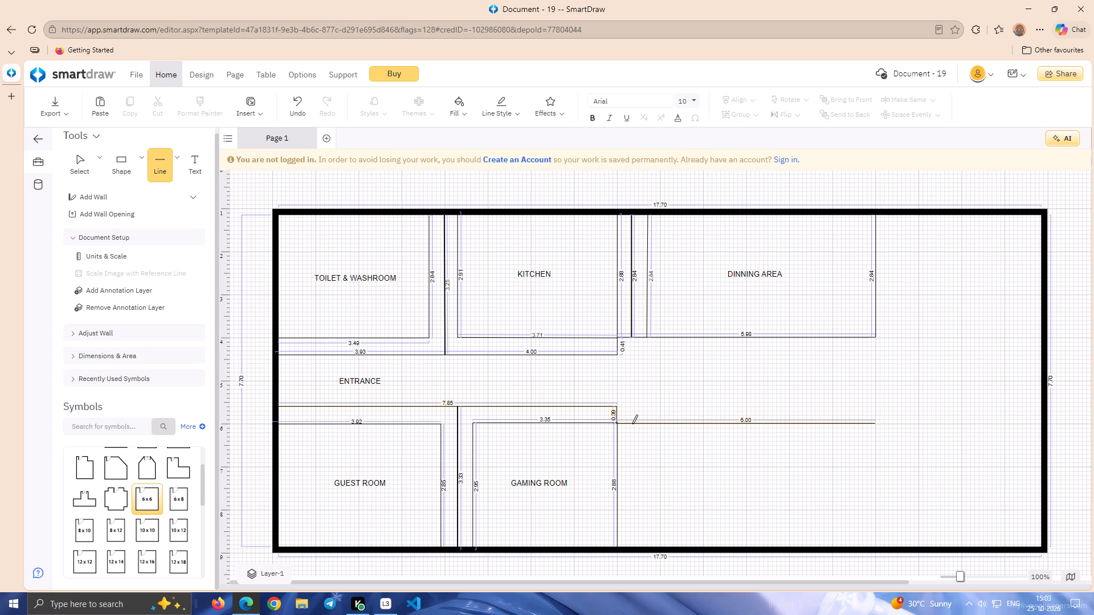
drag(630, 423, 624, 542)
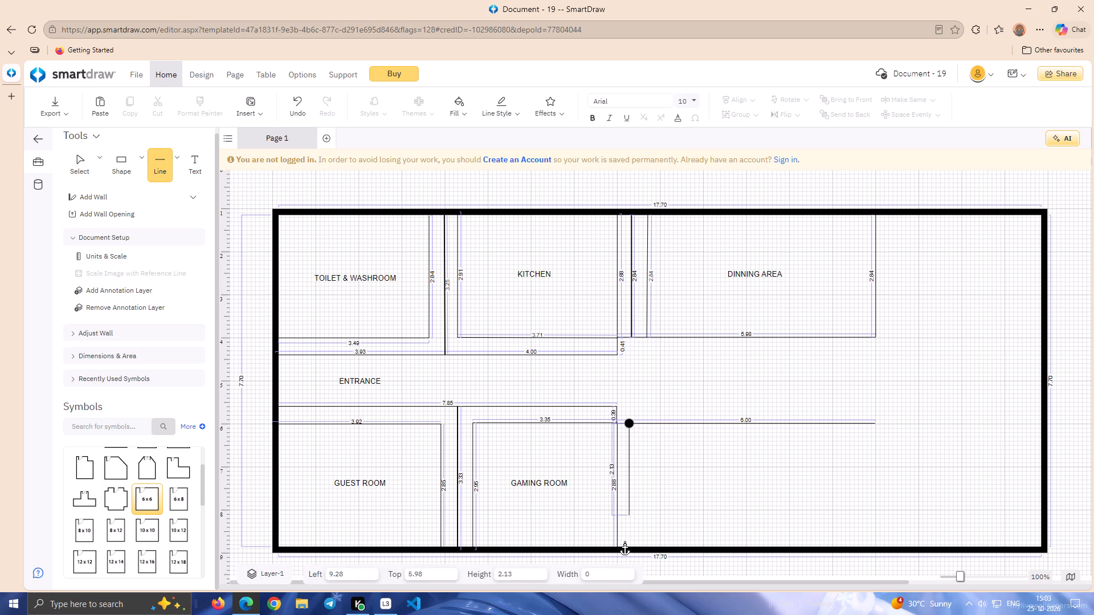
drag(624, 542, 631, 543)
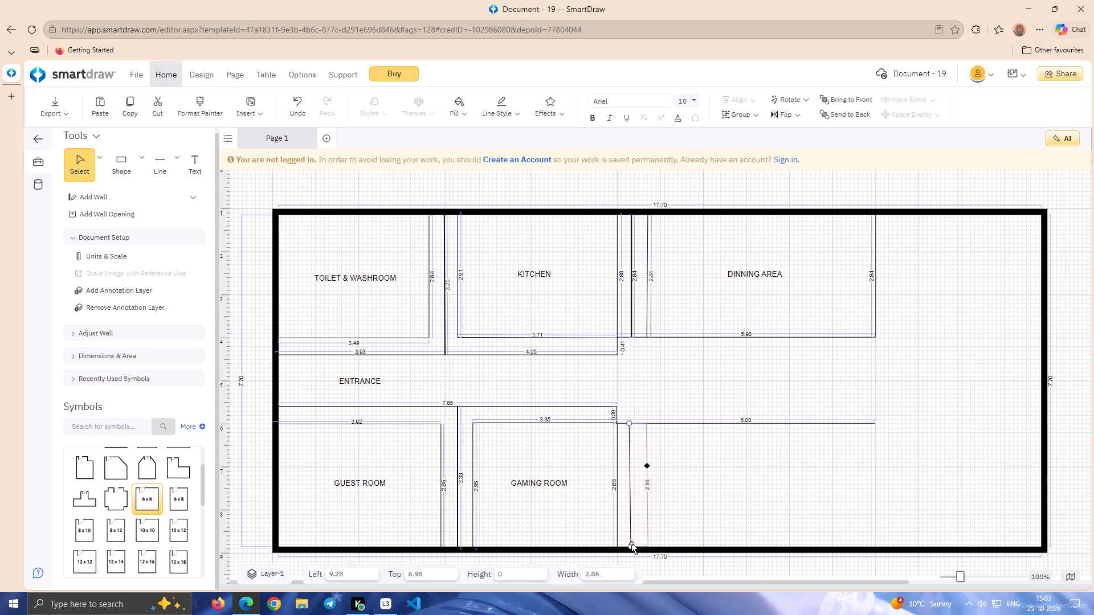
drag(647, 466, 641, 469)
drag(641, 469, 635, 472)
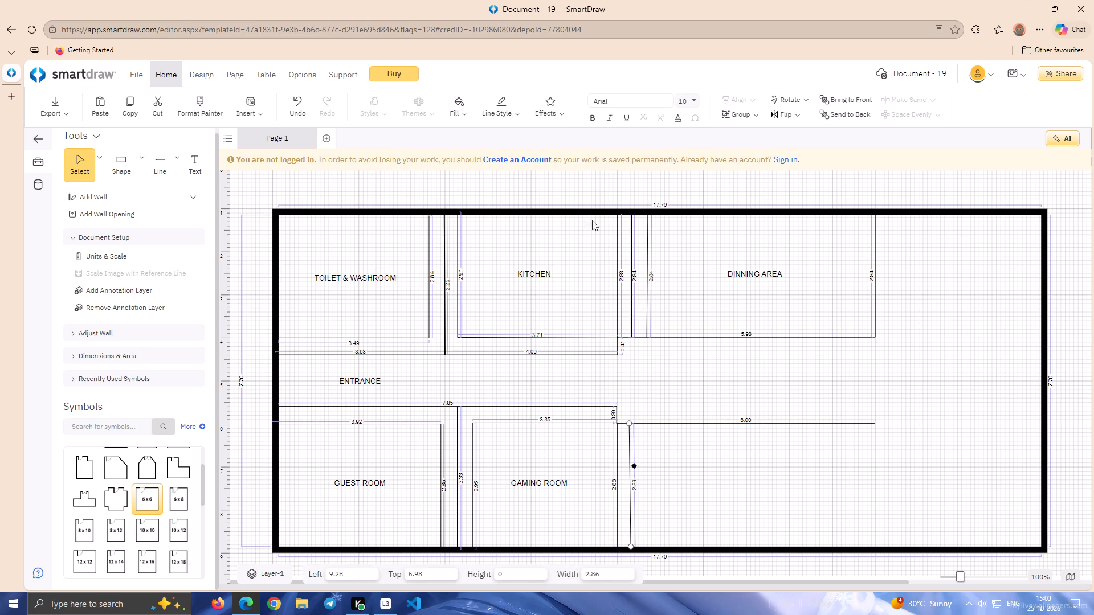
Set the new 2.86 line beyond the gaming room to the second-thinnest line thickness.
click(496, 112)
click(537, 167)
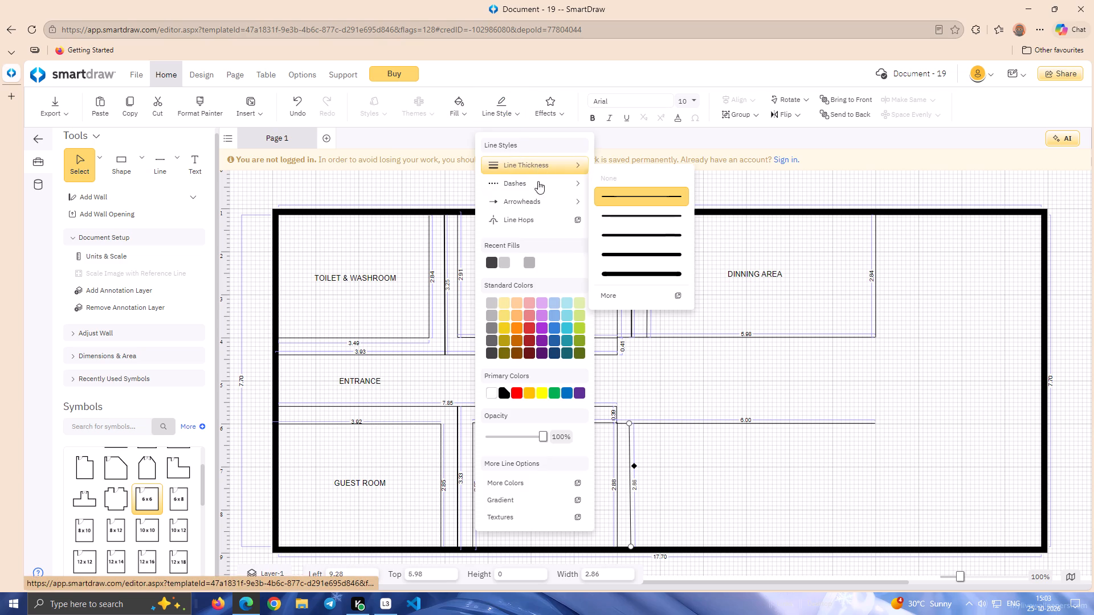
click(646, 221)
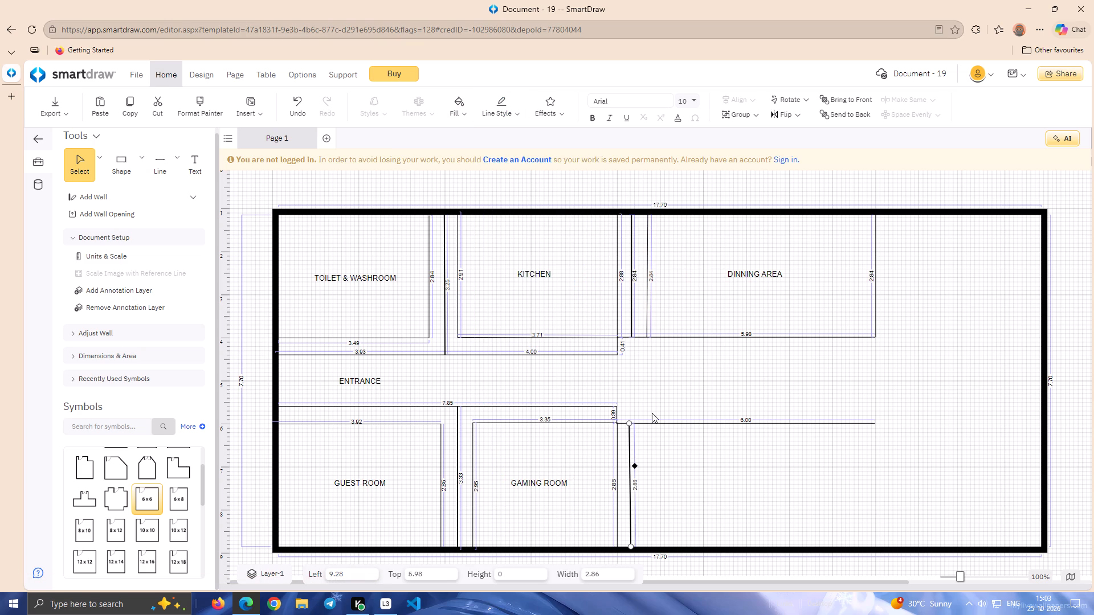
Draw a near-vertical line about 2.94 long from the lower corridor line to the bottom wall, just beyond the 2.86 line, with its dimension close beside it.
click(652, 413)
click(157, 165)
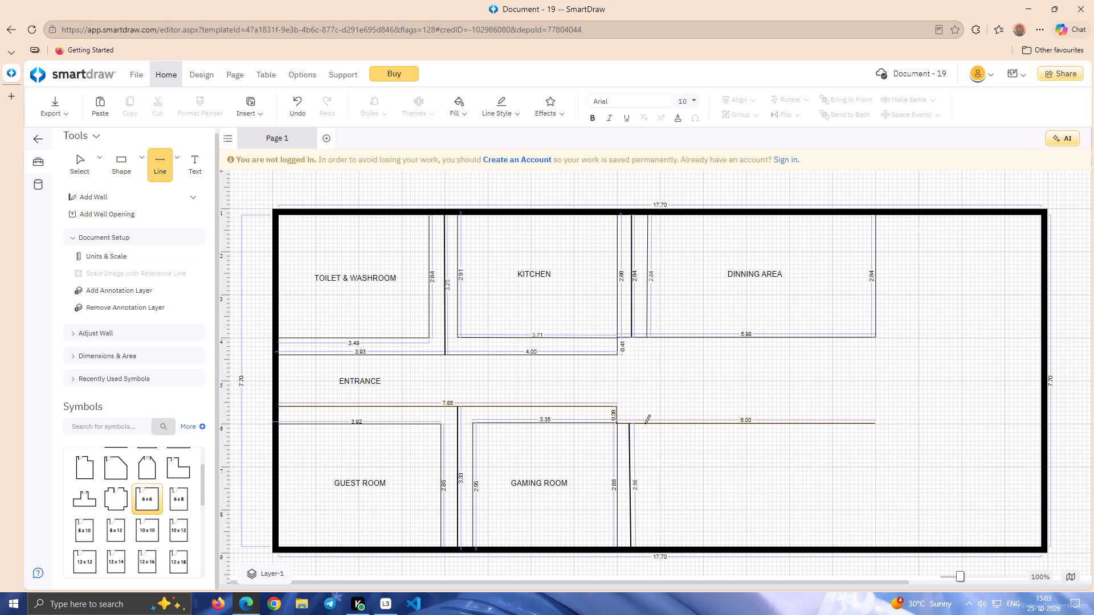
drag(645, 424, 643, 525)
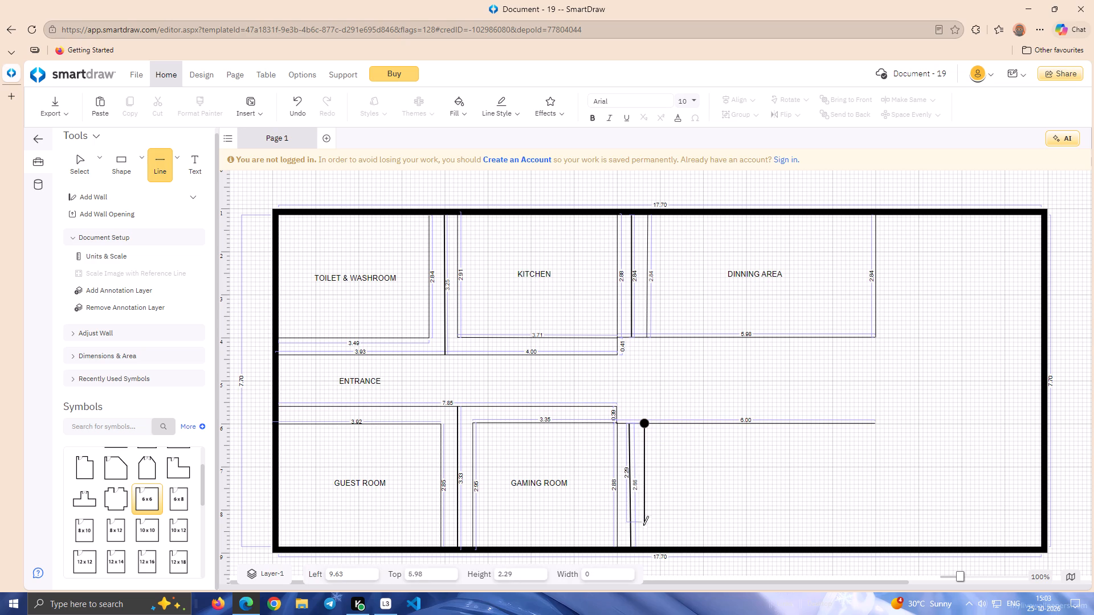
drag(643, 525, 644, 550)
drag(644, 550, 647, 548)
drag(664, 467, 651, 471)
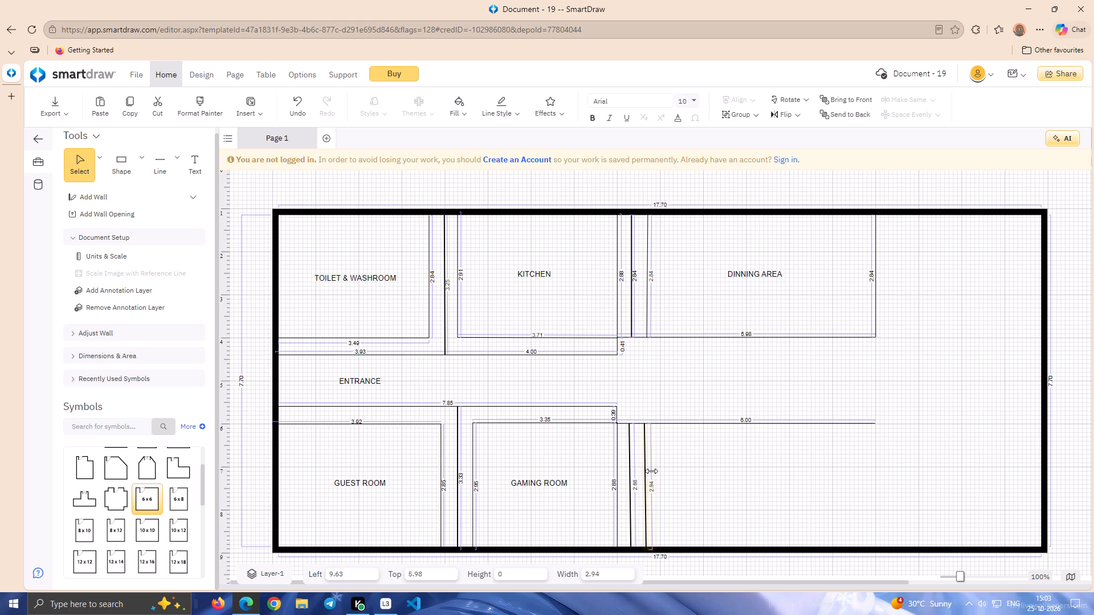
drag(651, 471, 650, 473)
click(637, 471)
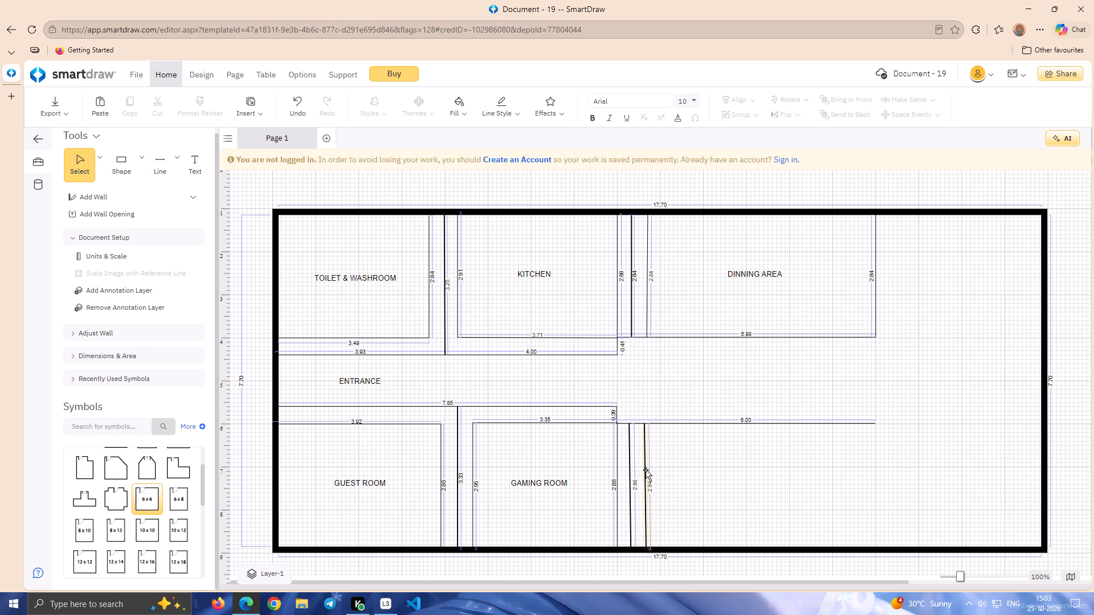
Set the new 2.94 line beyond the gaming room to the thinnest line thickness.
click(646, 468)
click(495, 112)
click(548, 167)
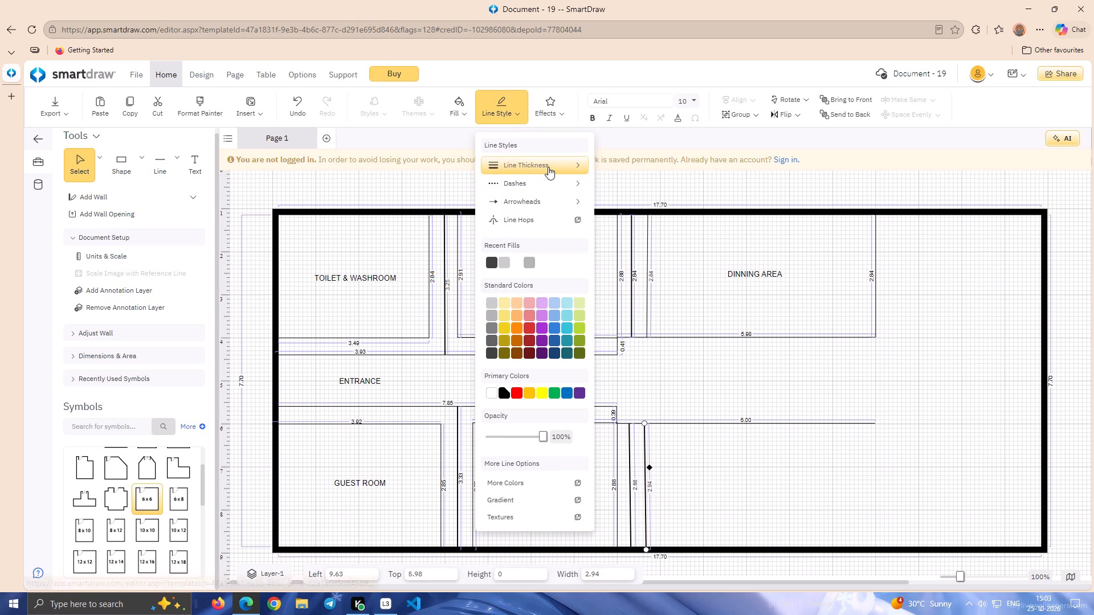
click(640, 195)
click(668, 465)
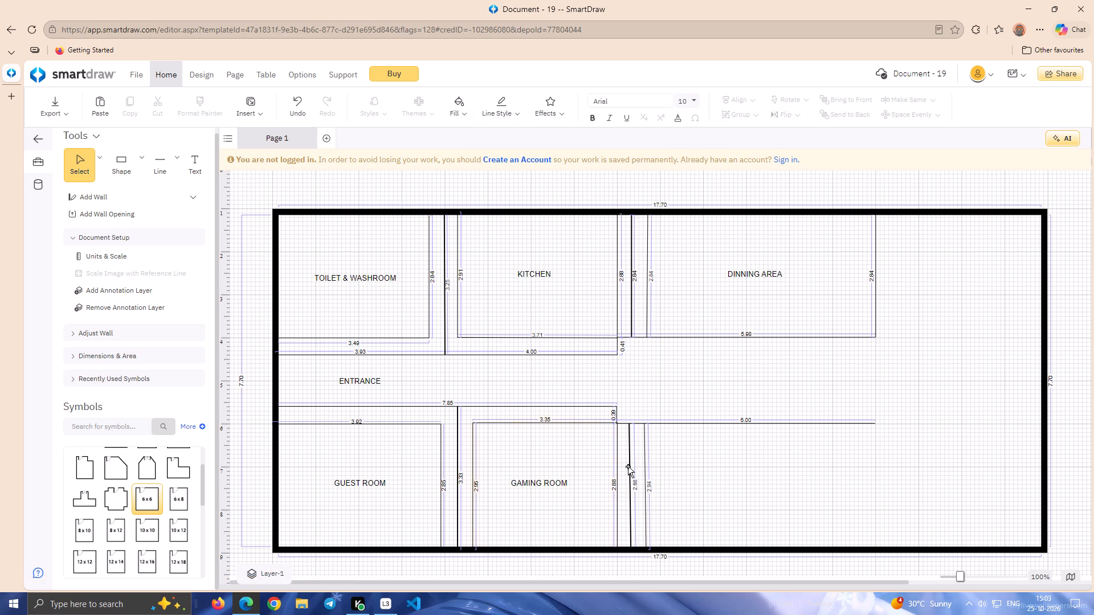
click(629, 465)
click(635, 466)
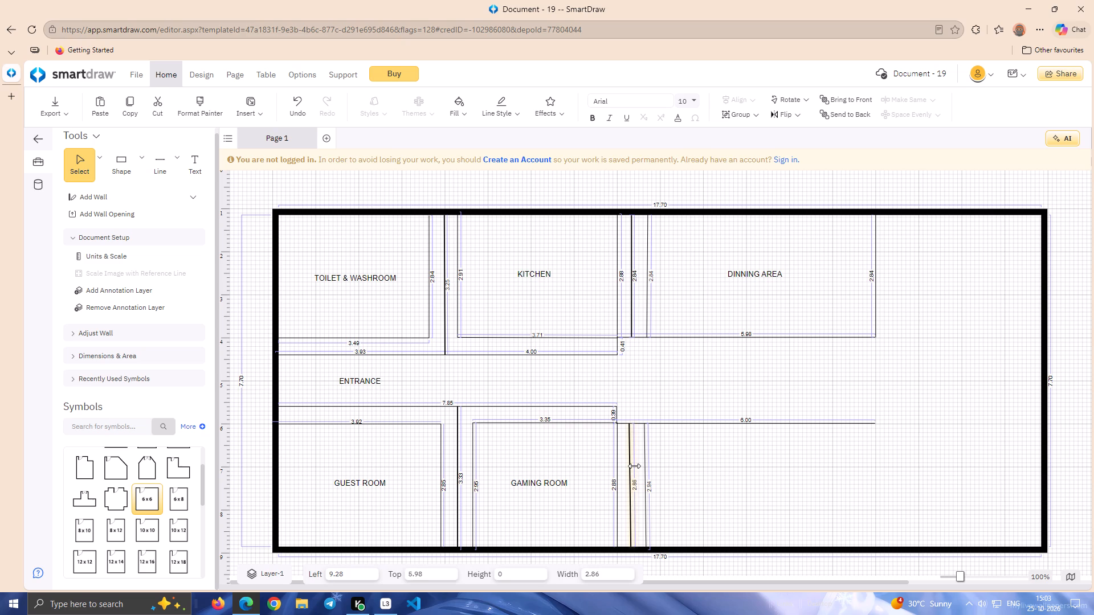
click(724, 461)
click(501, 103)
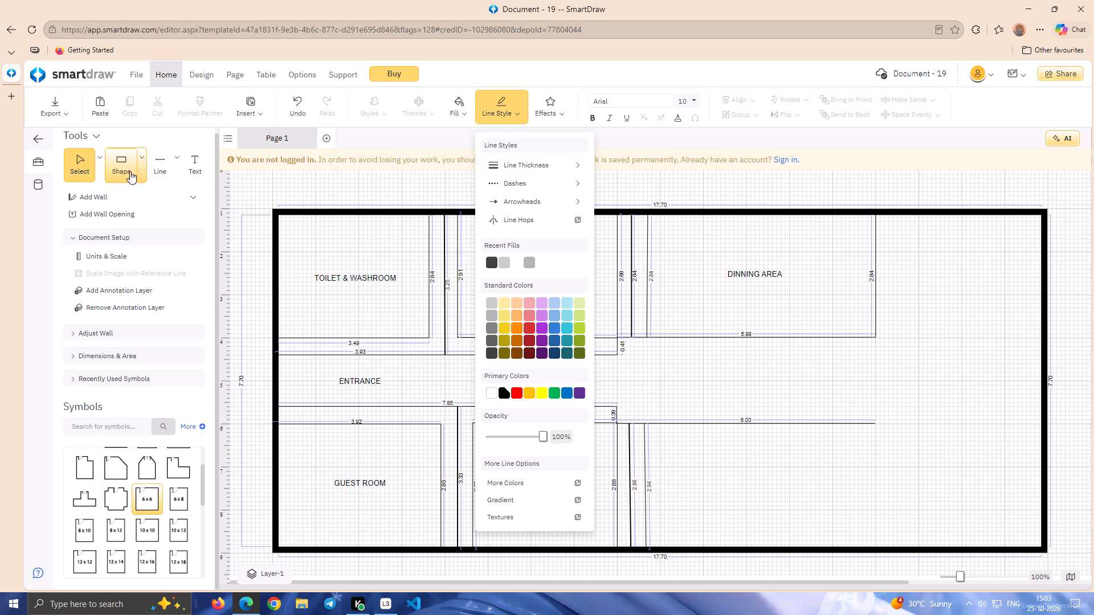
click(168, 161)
Draw the next room's far side, about 2.94 long, from the corridor line near 13.47 to the bottom wall, with its dimension close beside it.
click(157, 166)
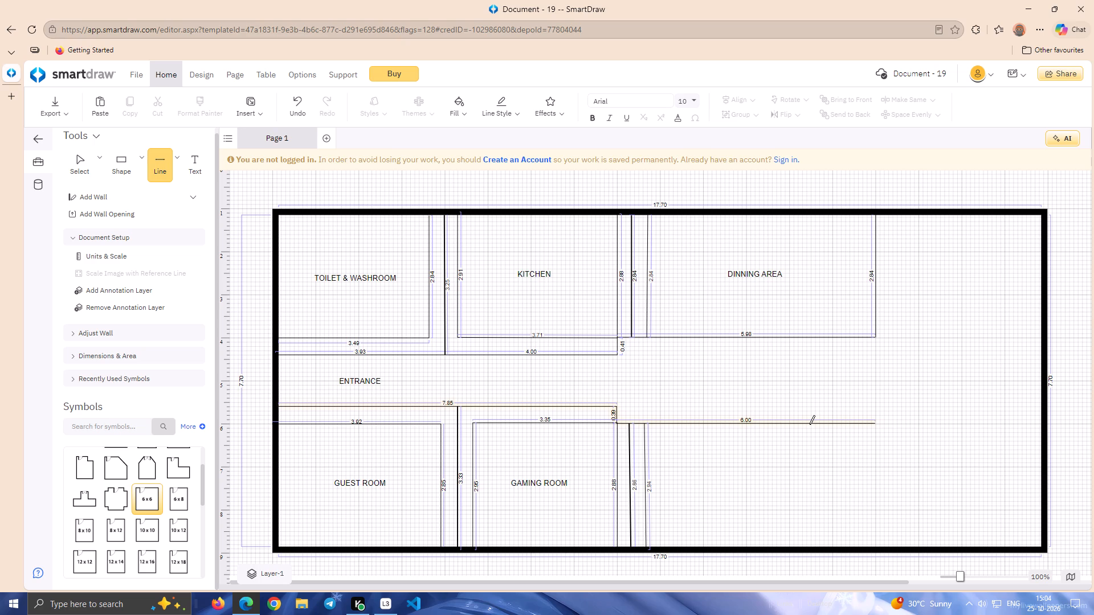
drag(810, 424, 811, 542)
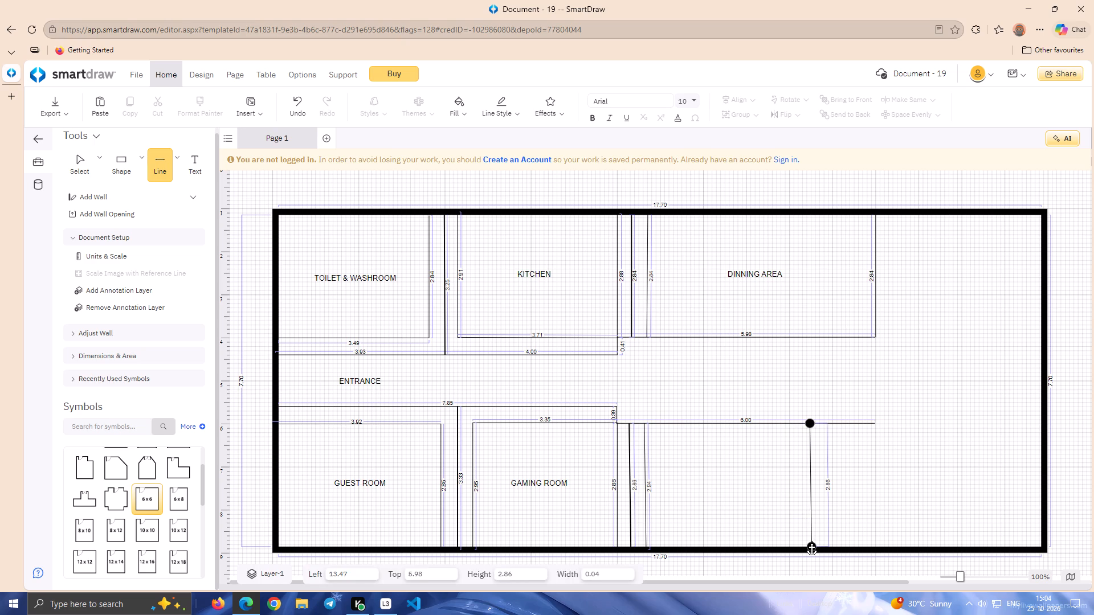
drag(811, 542, 814, 542)
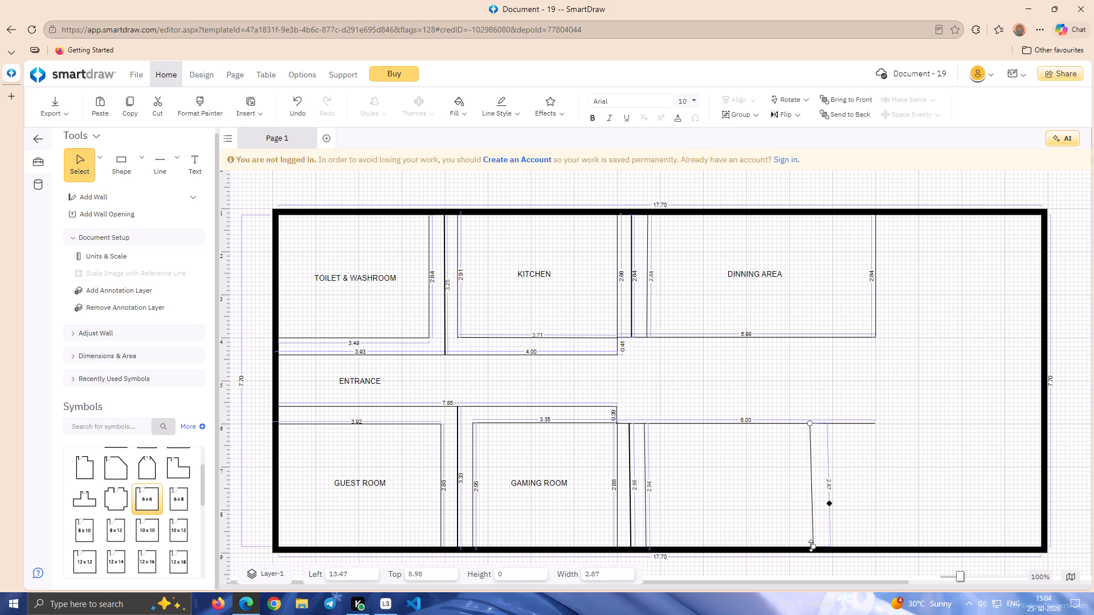
click(814, 548)
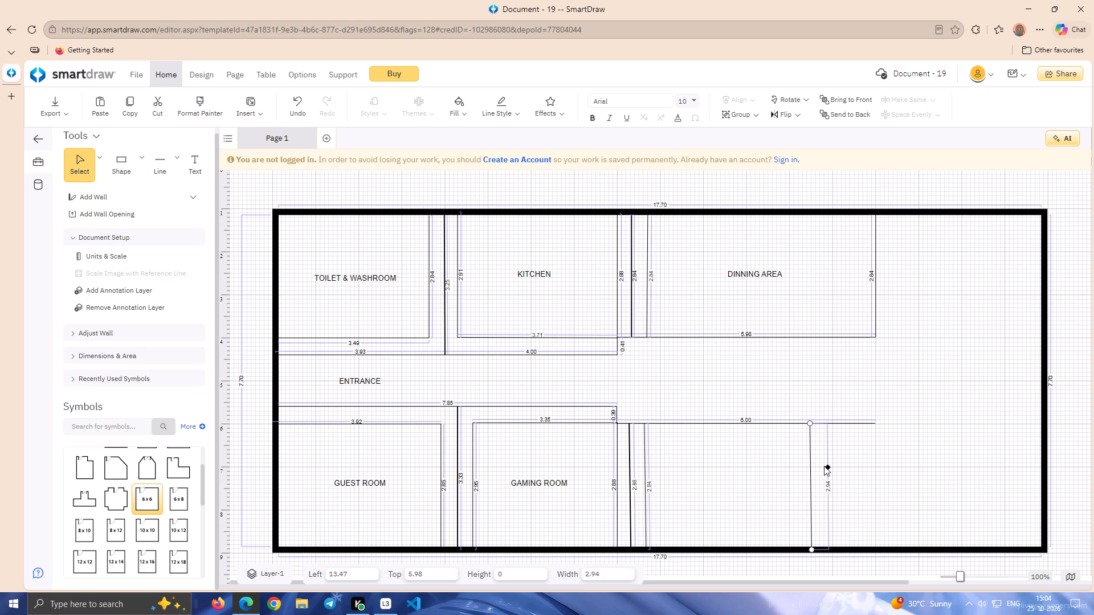
drag(830, 467, 818, 475)
drag(818, 475, 814, 478)
click(794, 482)
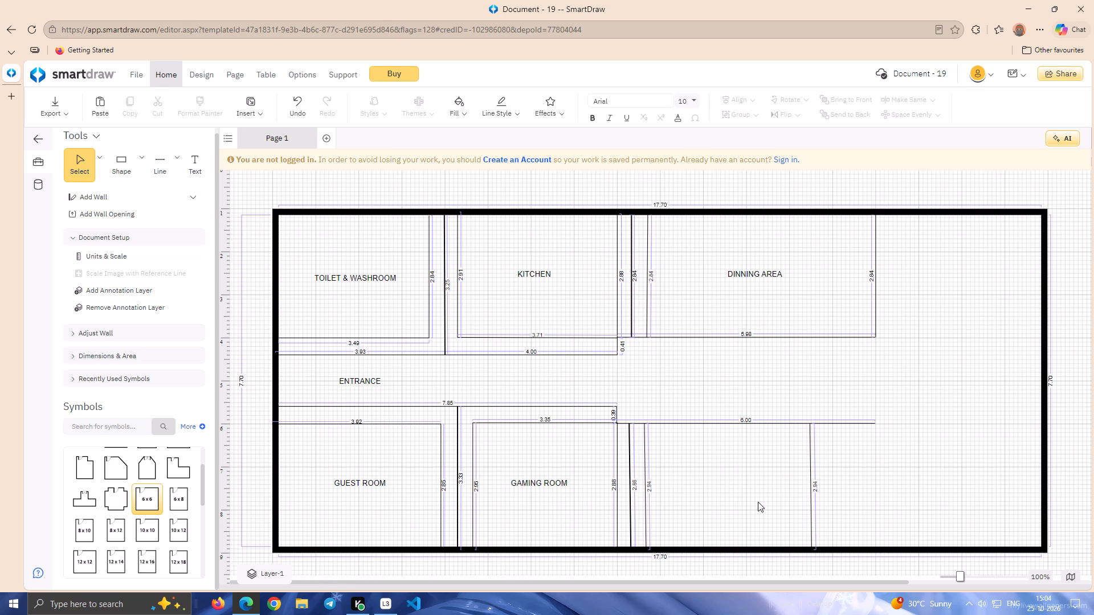
Label the newly enclosed room beyond the gaming room BEEDROOM, roughly centred and level with the GAMING ROOM label.
click(193, 158)
click(691, 483)
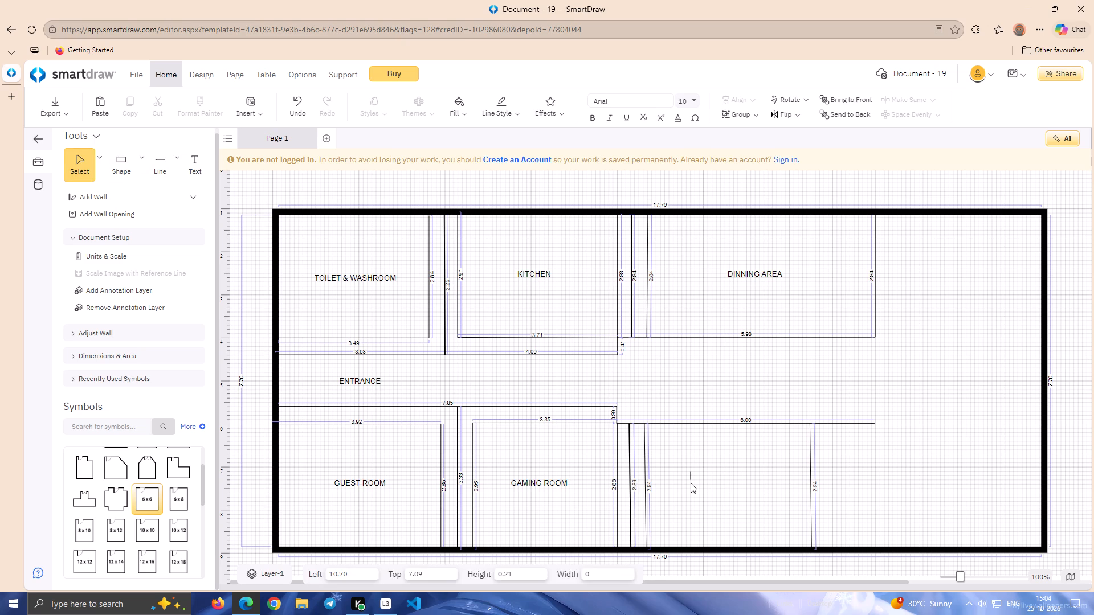
text(MAST)
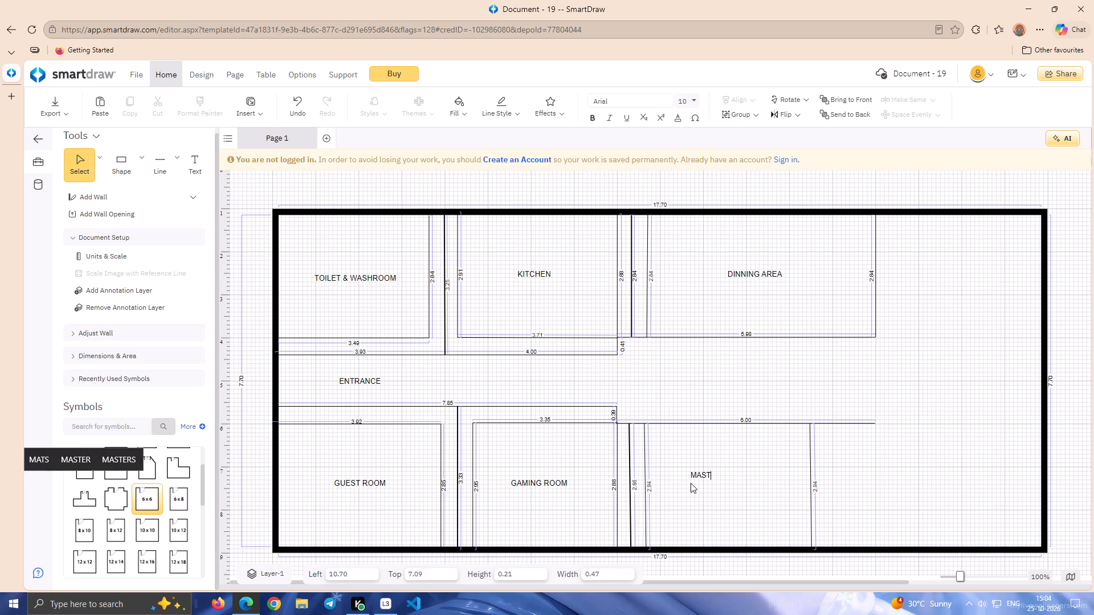
key(BackSpace)
key(BackSpace)
key(BackSpace)
key(BackSpace)
text(BEEDROOM)
click(673, 505)
drag(712, 474, 721, 478)
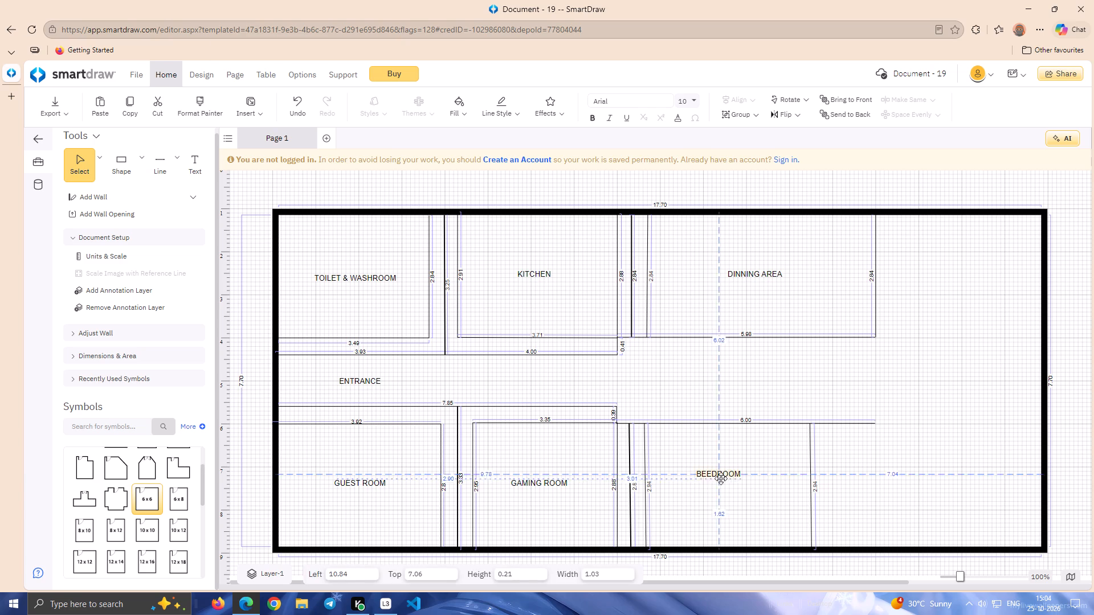
drag(721, 478, 719, 484)
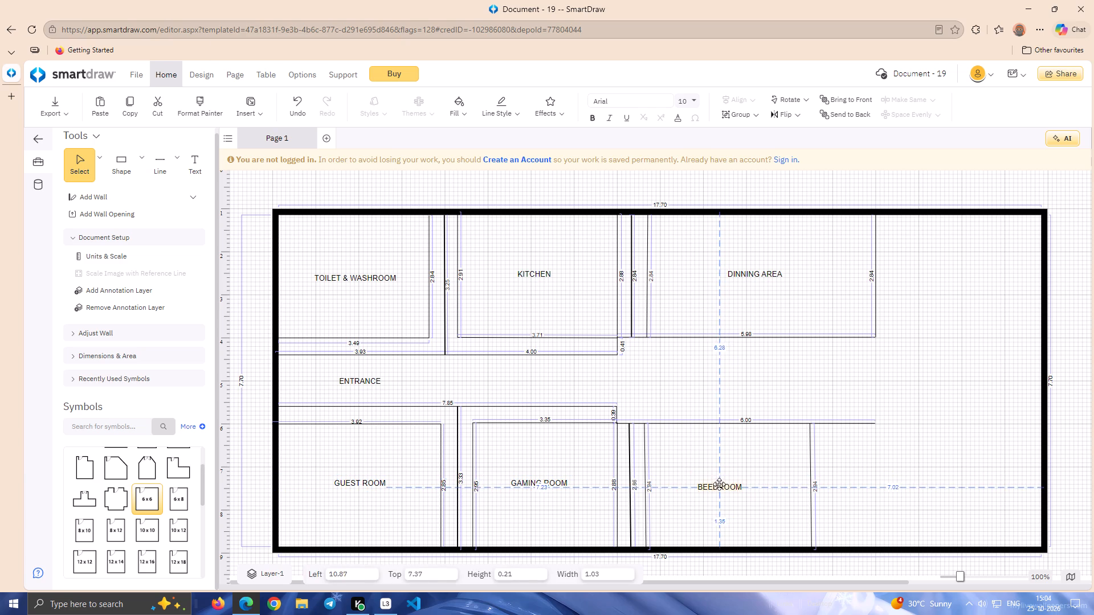
drag(719, 484, 726, 482)
click(944, 437)
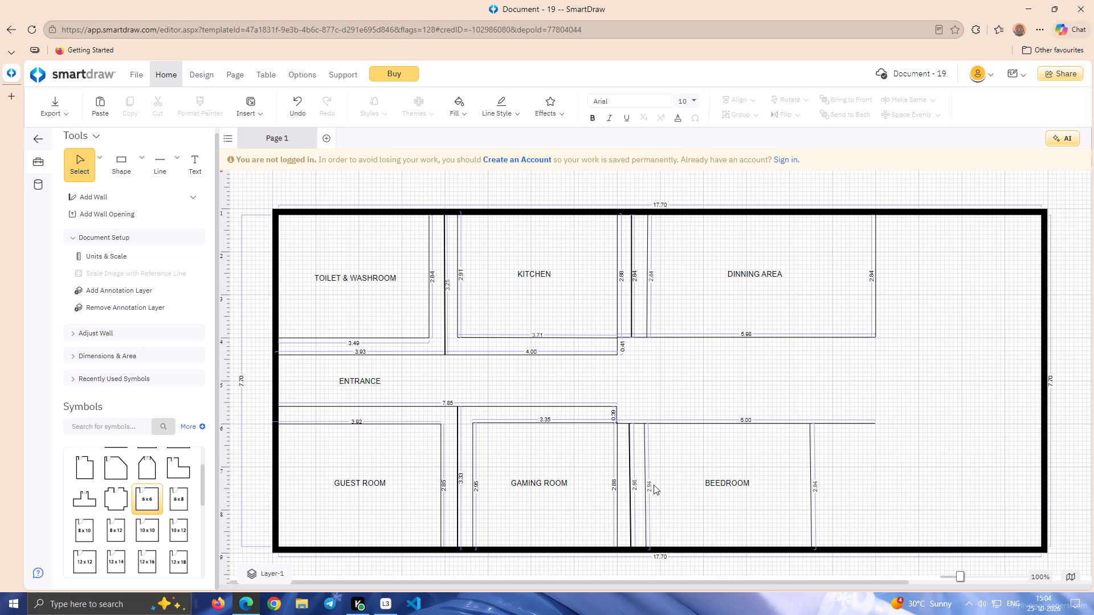
Draw a near-vertical line about 2.94 long from the lower corridor line to the bottom wall, just beyond the BEEDROOM's far side.
click(160, 166)
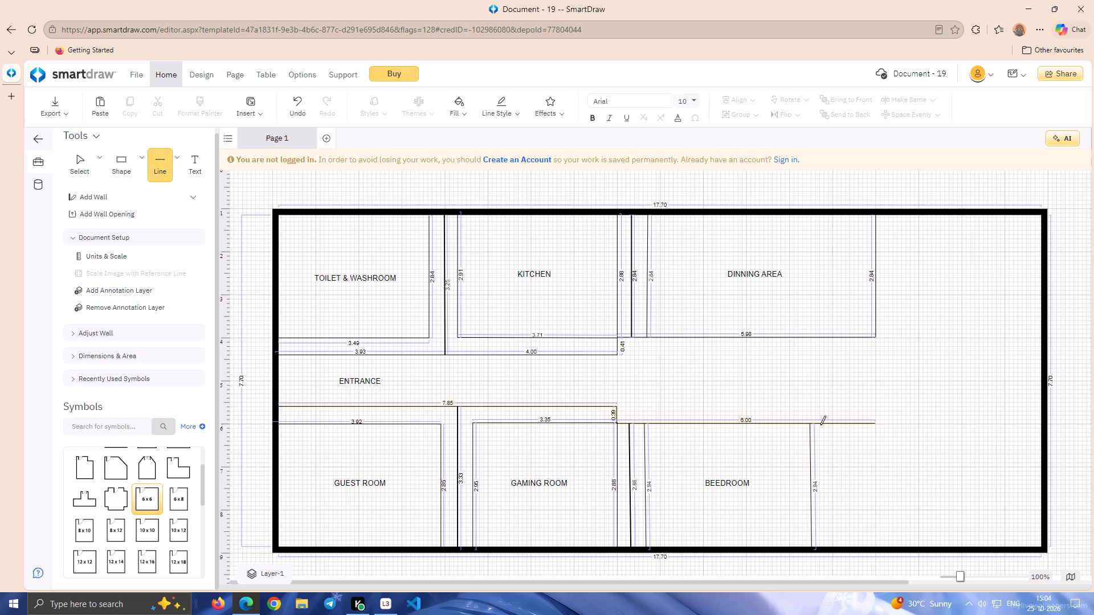
drag(821, 423, 823, 523)
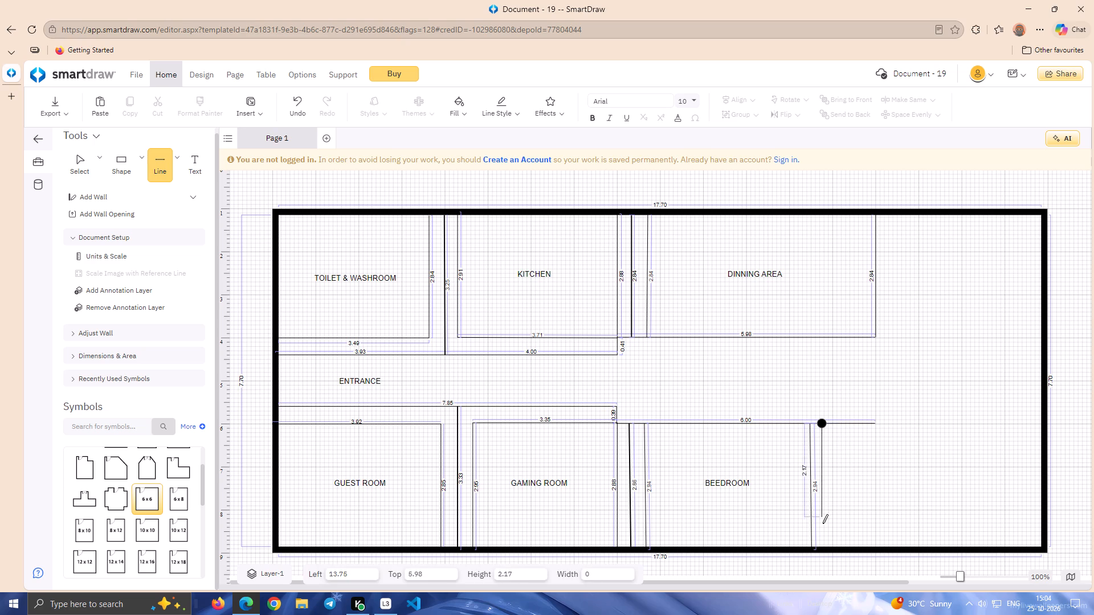
drag(823, 523, 824, 547)
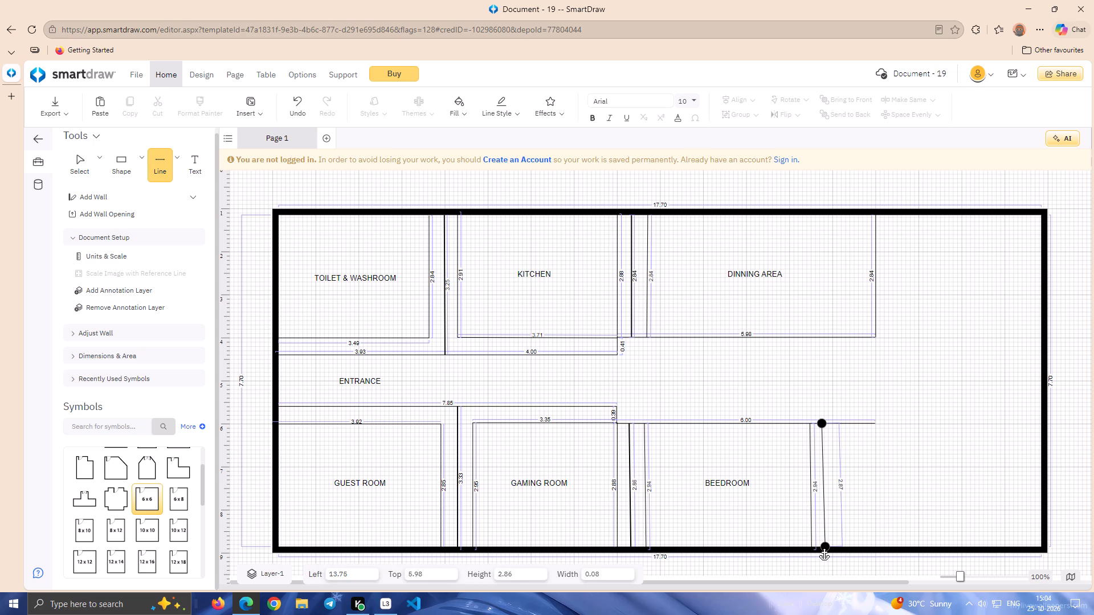
drag(824, 547, 824, 551)
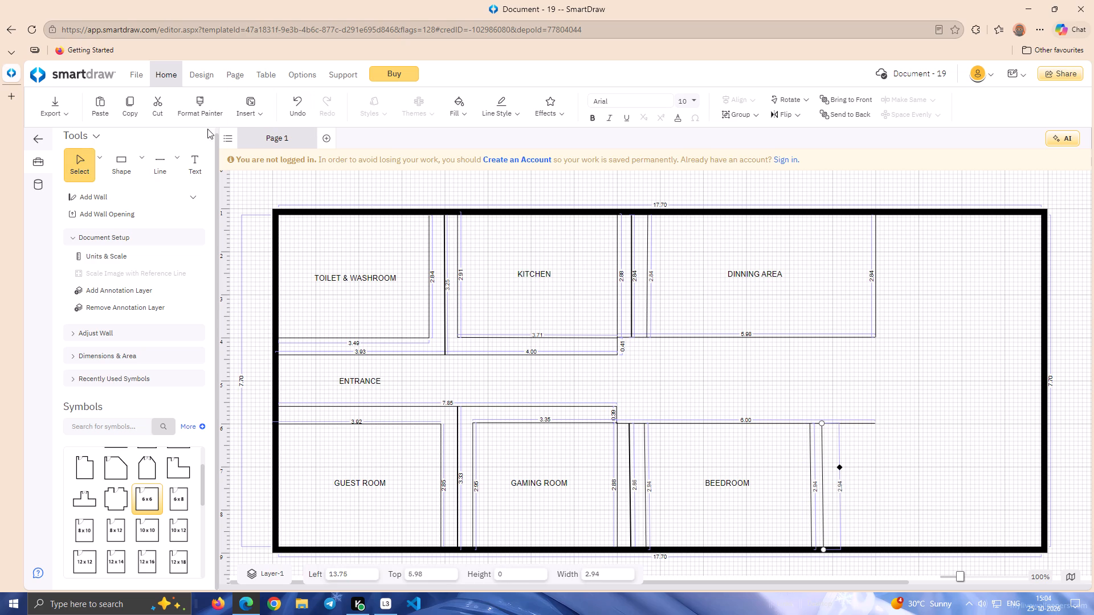
Set the new line just beyond the BEEDROOM to the second-thinnest line thickness.
click(487, 114)
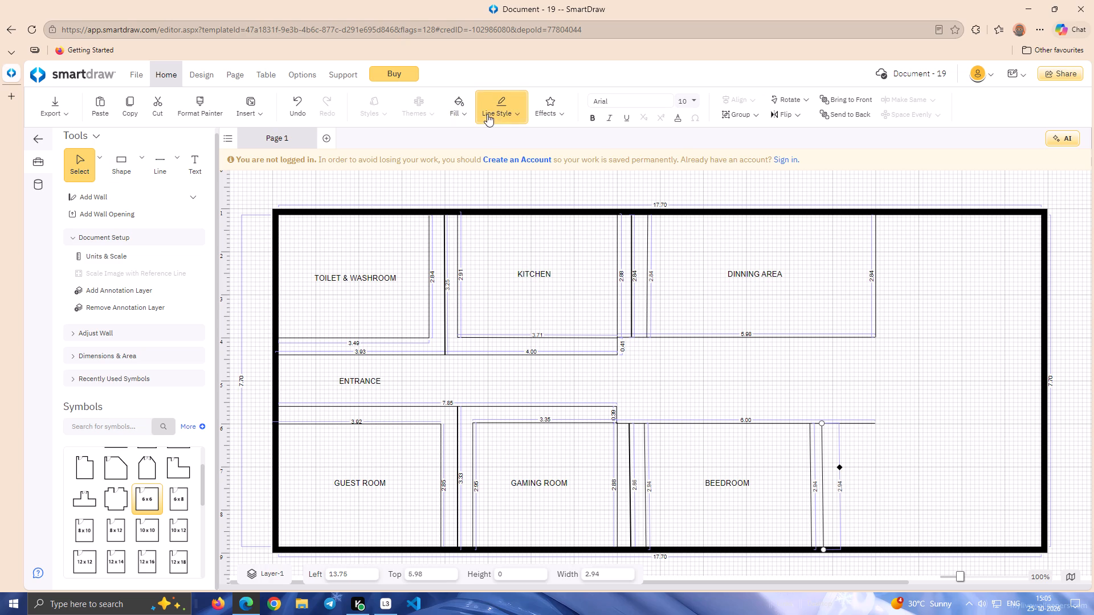
click(519, 165)
click(671, 215)
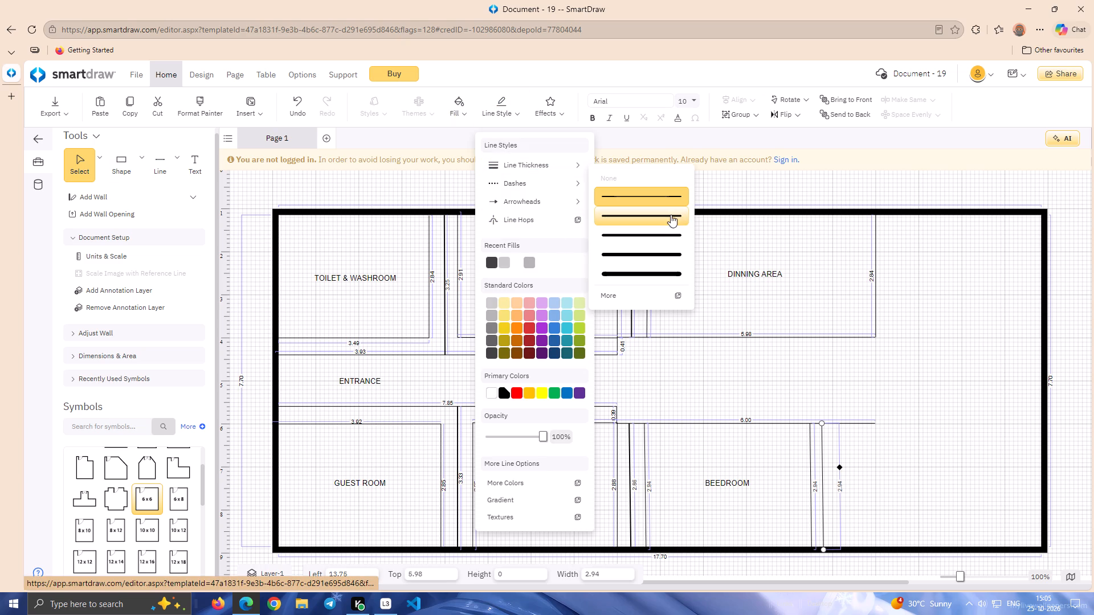
click(924, 469)
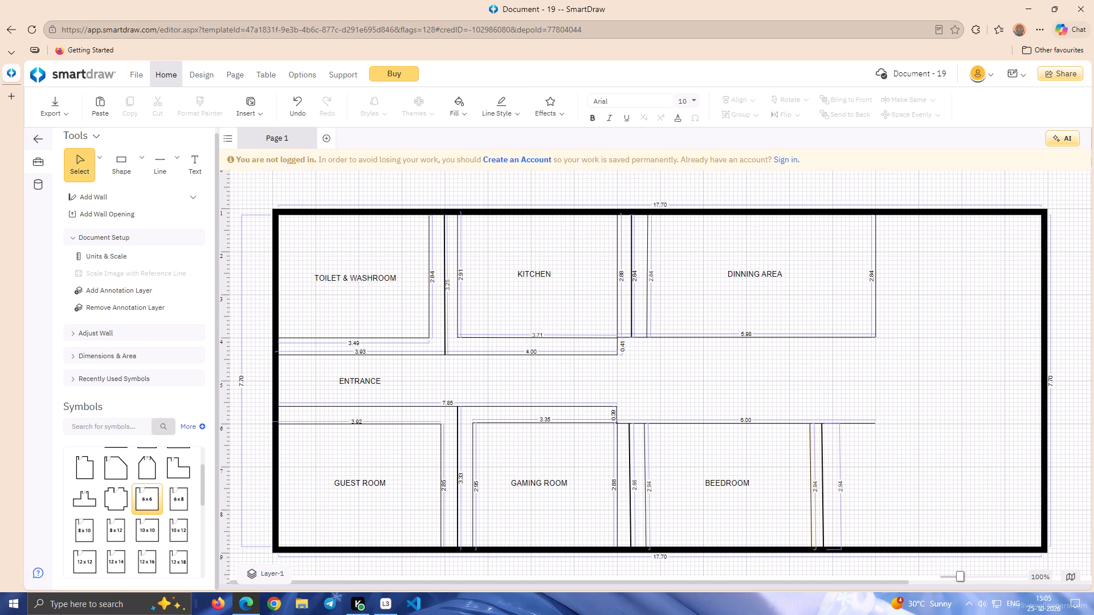
Place the 2.94 dimension of the thicker line beyond the BEEDROOM close beside that line.
click(823, 486)
drag(841, 469, 836, 470)
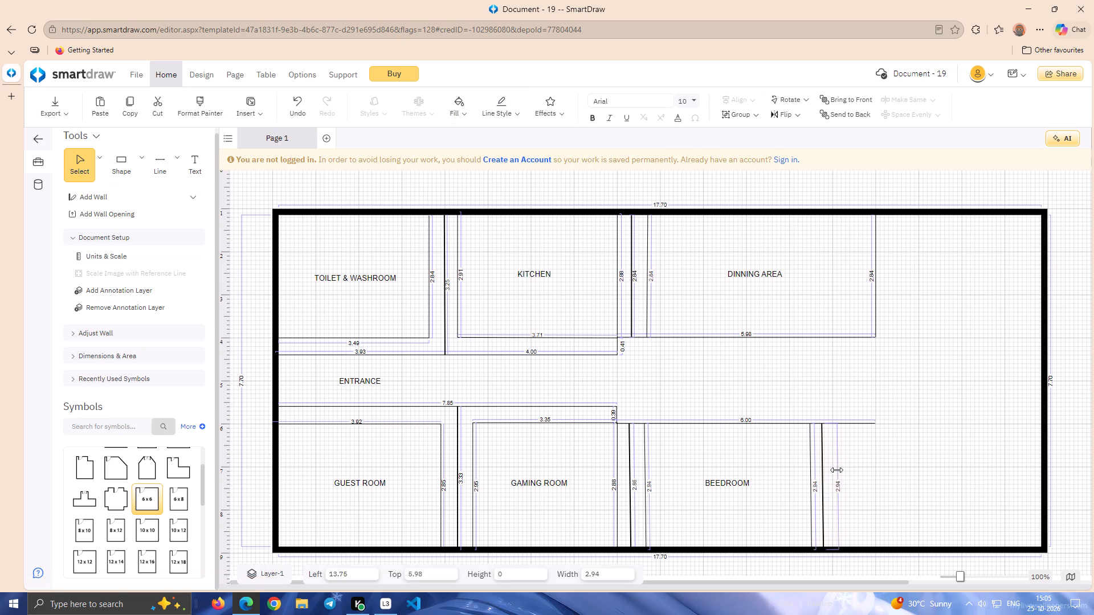
drag(836, 470, 827, 476)
click(846, 473)
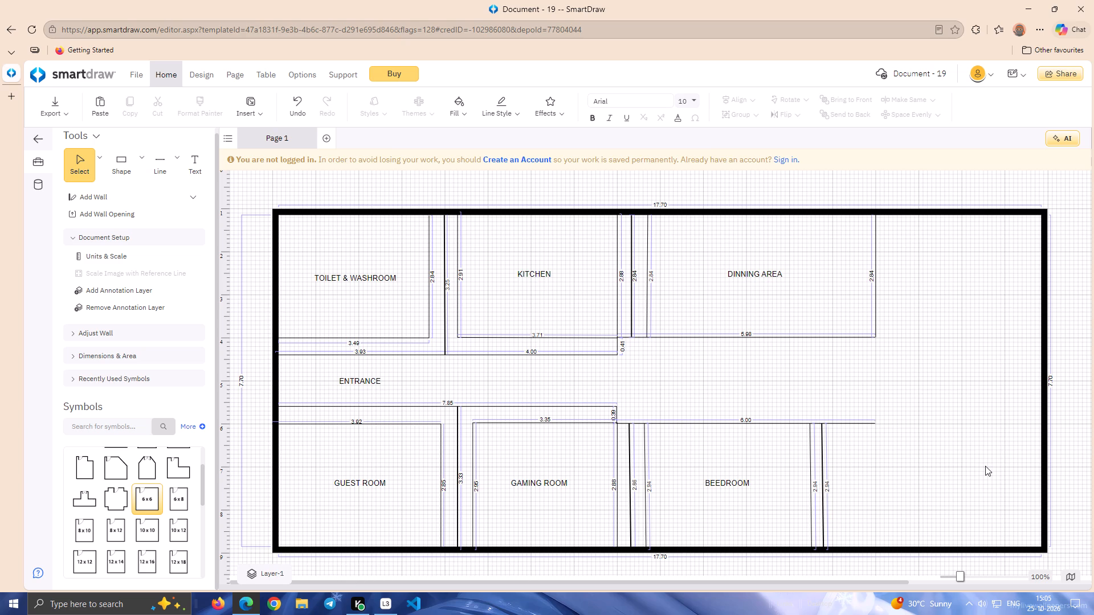
Draw another near-vertical line about 2.94 long from the corridor line to the bottom wall, just beyond the thicker line past the BEEDROOM.
click(151, 166)
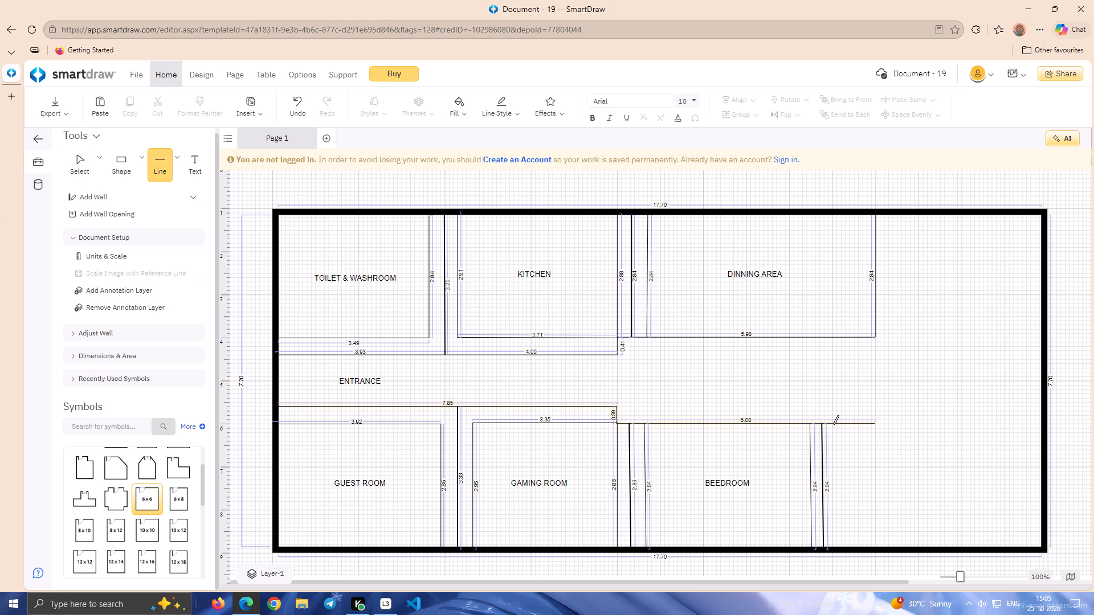
drag(834, 424, 836, 545)
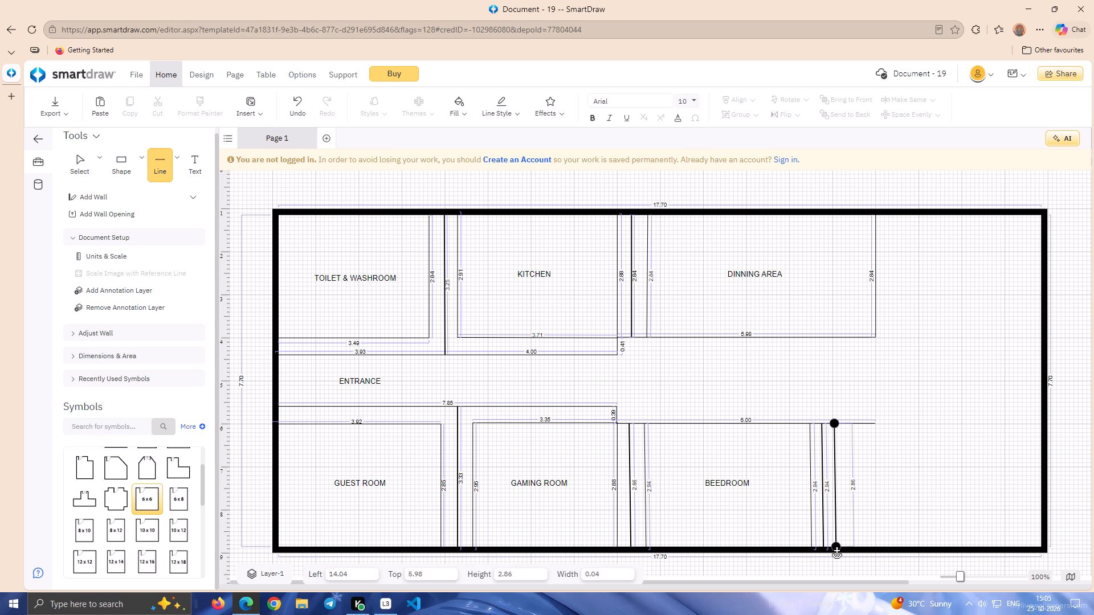
drag(836, 545, 836, 548)
click(838, 548)
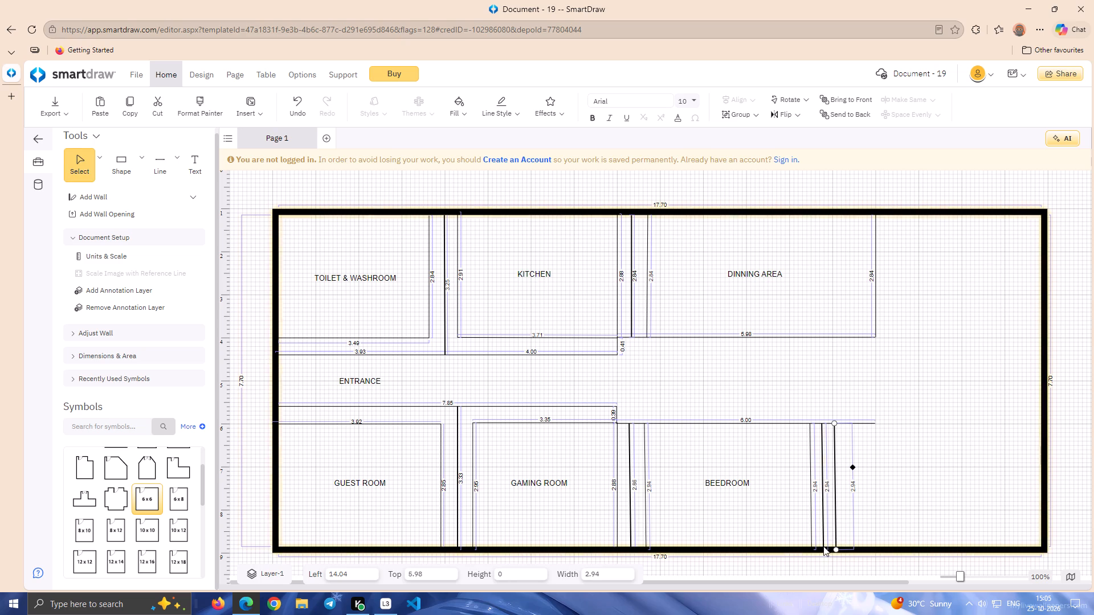
Set the newest line past the BEEDROOM to the thinnest line thickness.
click(495, 99)
click(526, 166)
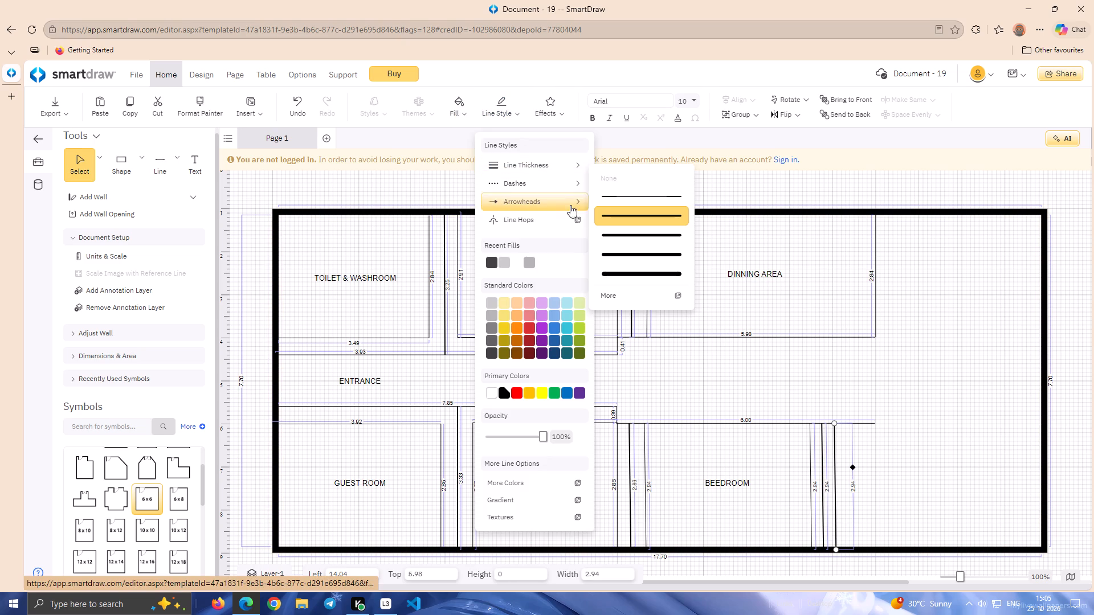
click(603, 191)
click(912, 470)
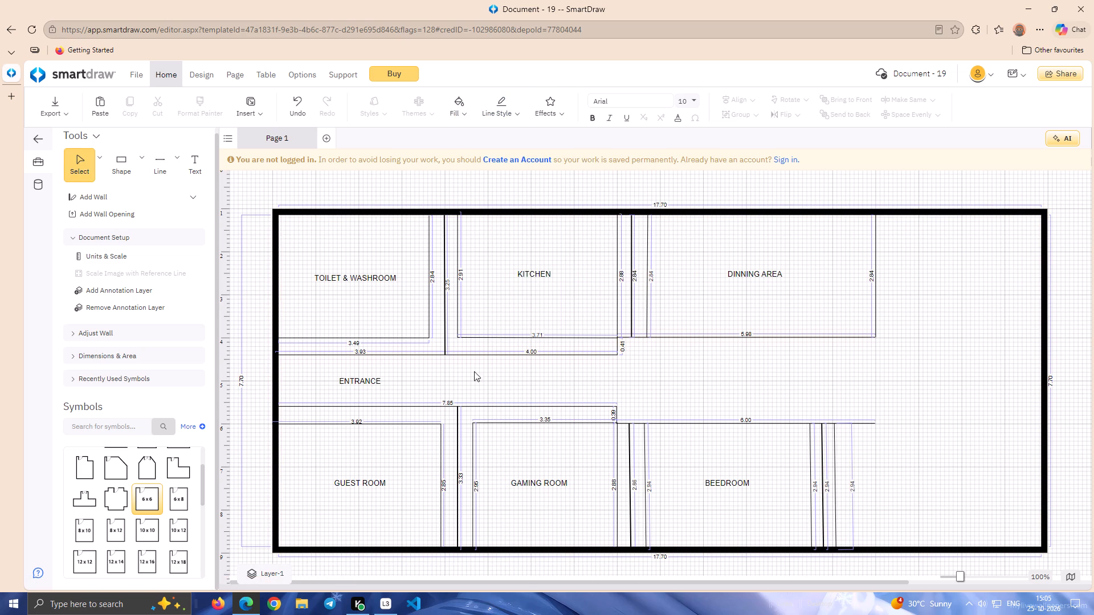
Draw a horizontal line about 4.80 long from the top of the last line past the BEEDROOM to the right outer wall.
click(161, 159)
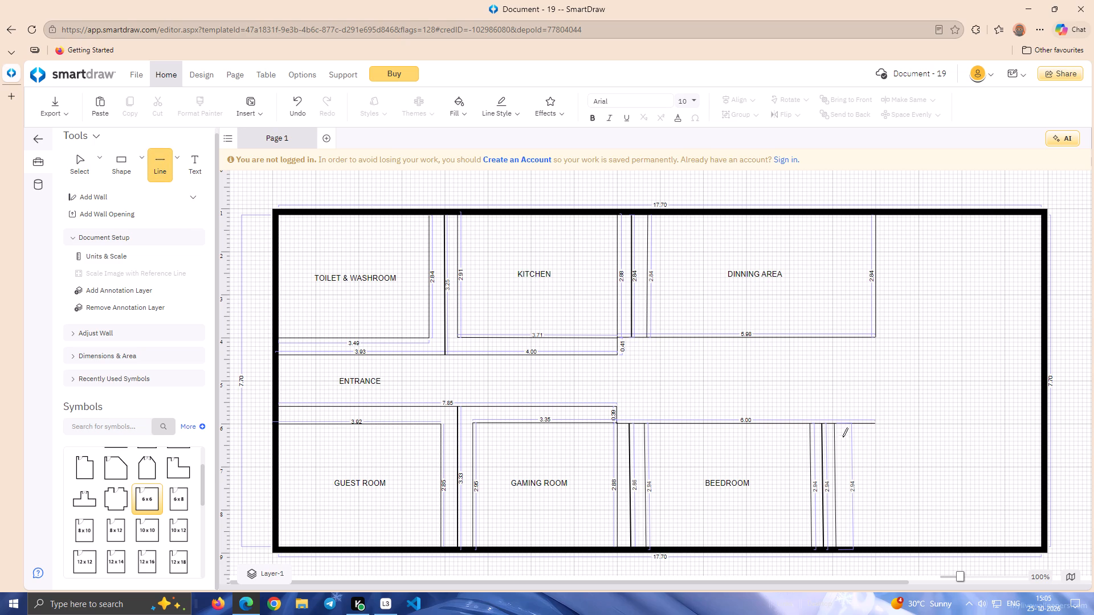
drag(835, 425, 900, 424)
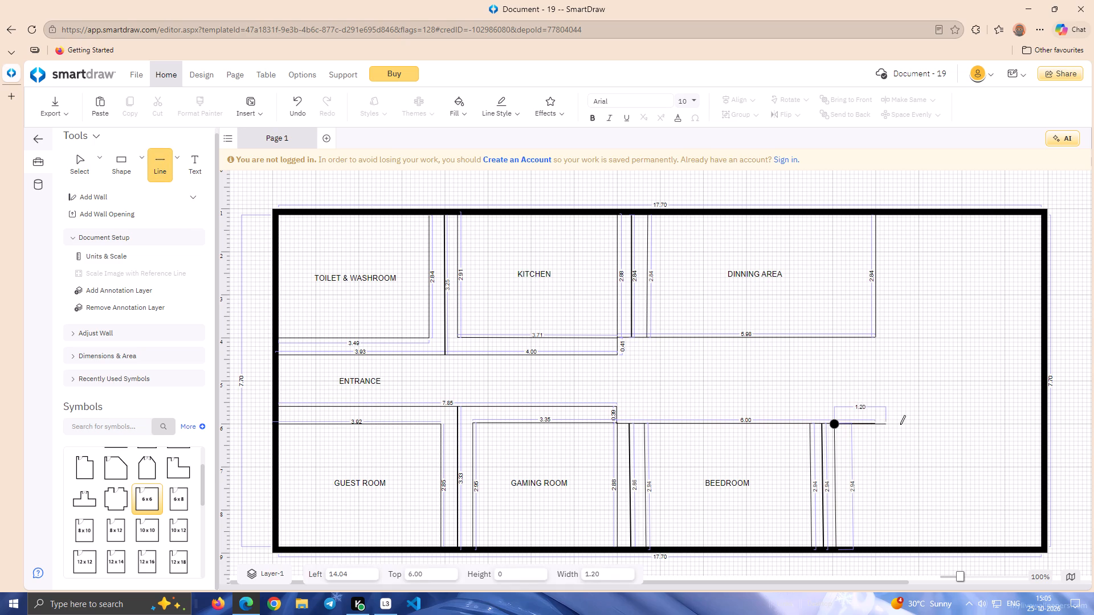
drag(900, 424, 1026, 422)
drag(1026, 422, 1038, 425)
click(896, 468)
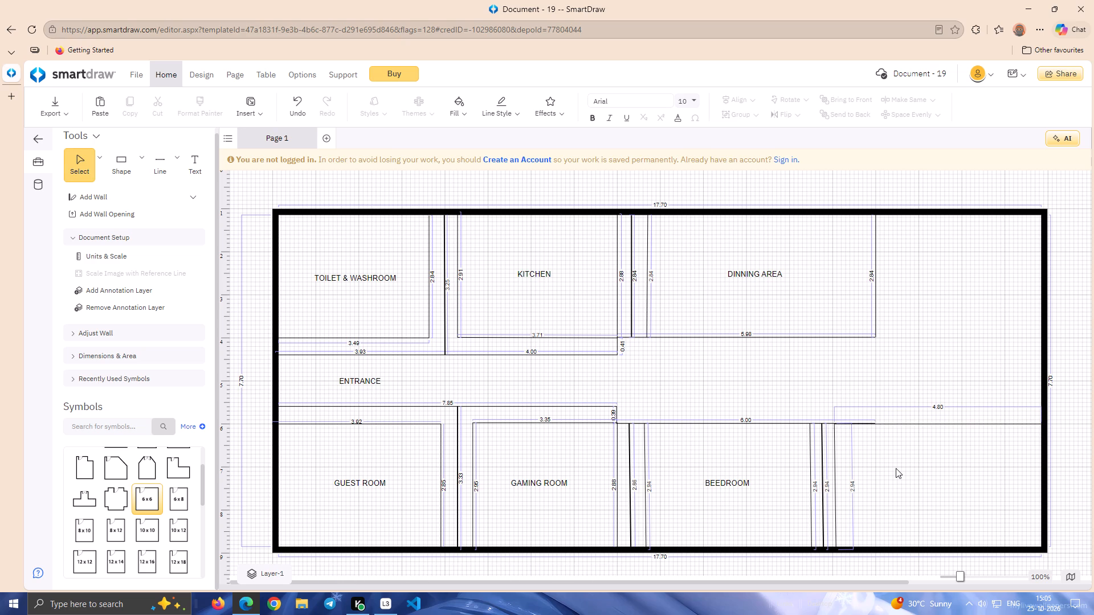
Place the 4.80 dimension just below its horizontal line.
click(936, 424)
drag(957, 406, 949, 423)
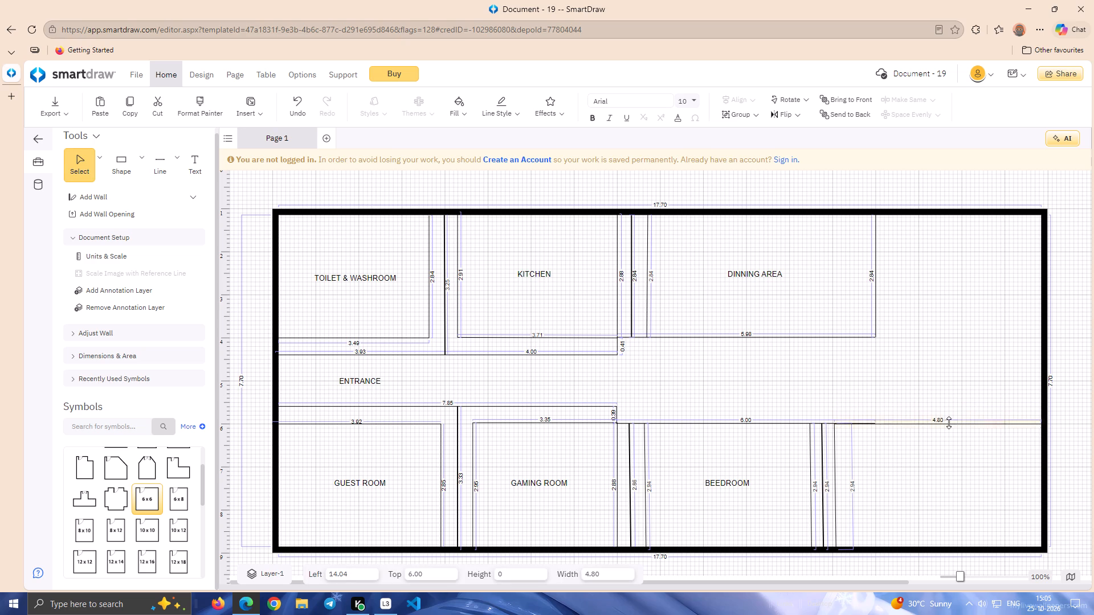
drag(949, 423, 947, 428)
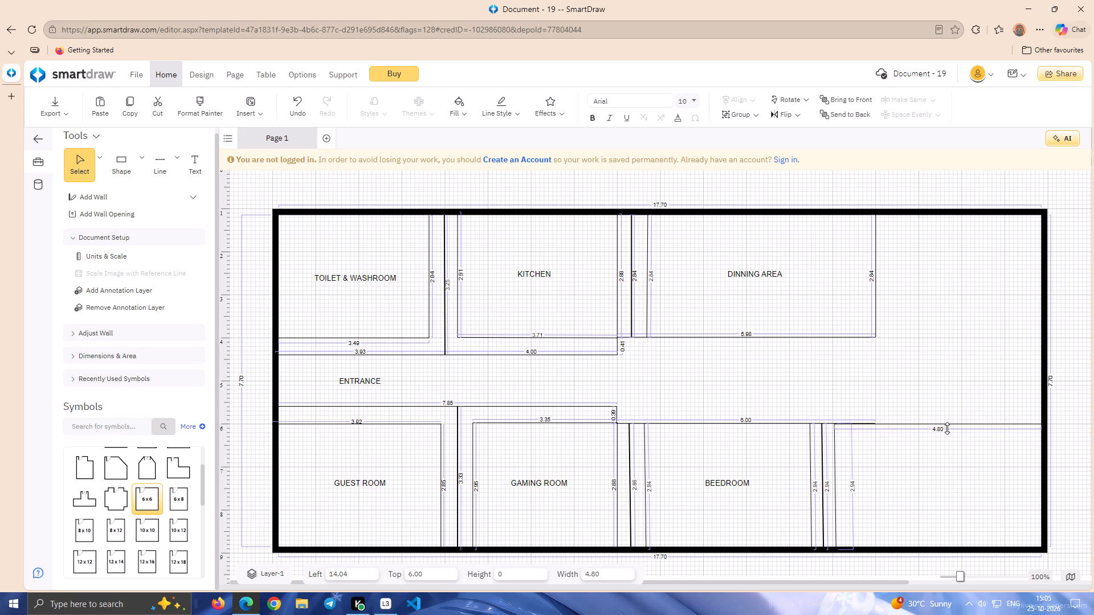
drag(947, 428, 948, 429)
Place the 2.94 dimension of the last line past the BEEDROOM close beside that line.
click(852, 469)
drag(853, 468, 850, 470)
drag(850, 470, 840, 473)
click(899, 467)
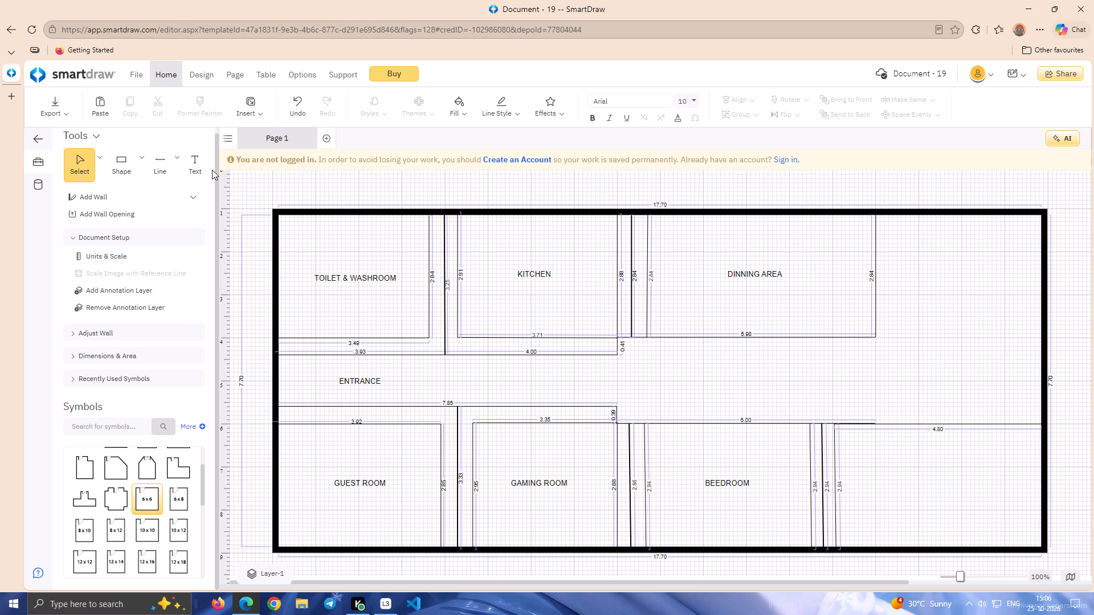
Add the text label GARAGE in the room beyond the BEEDROOM, centred and level with the BEEDROOM label.
click(192, 170)
click(885, 491)
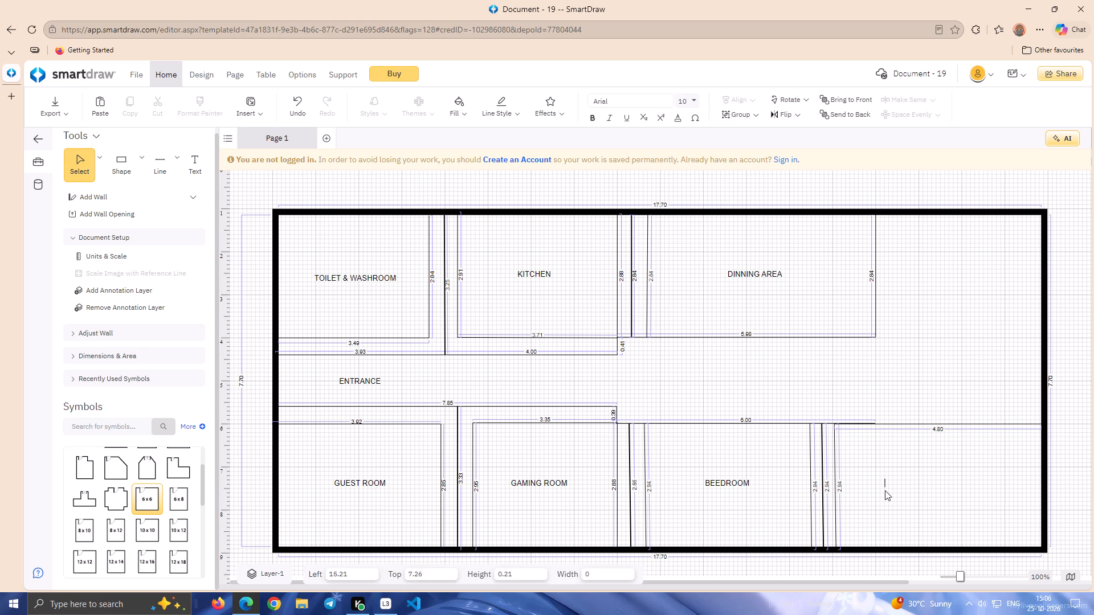
text(GARAGE)
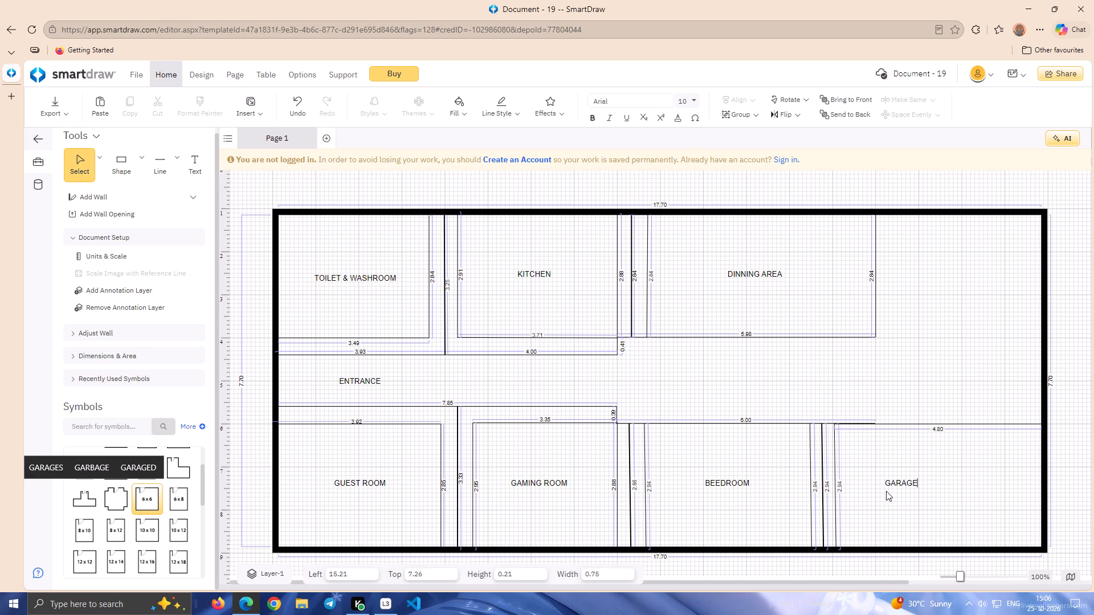
click(878, 495)
drag(900, 484, 944, 490)
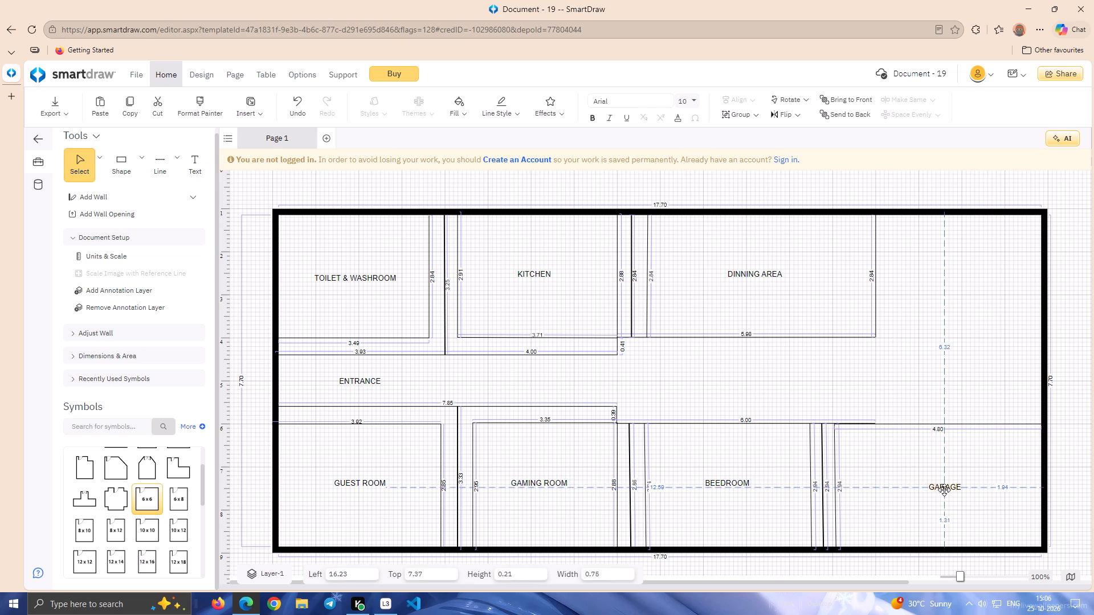
drag(944, 490, 946, 482)
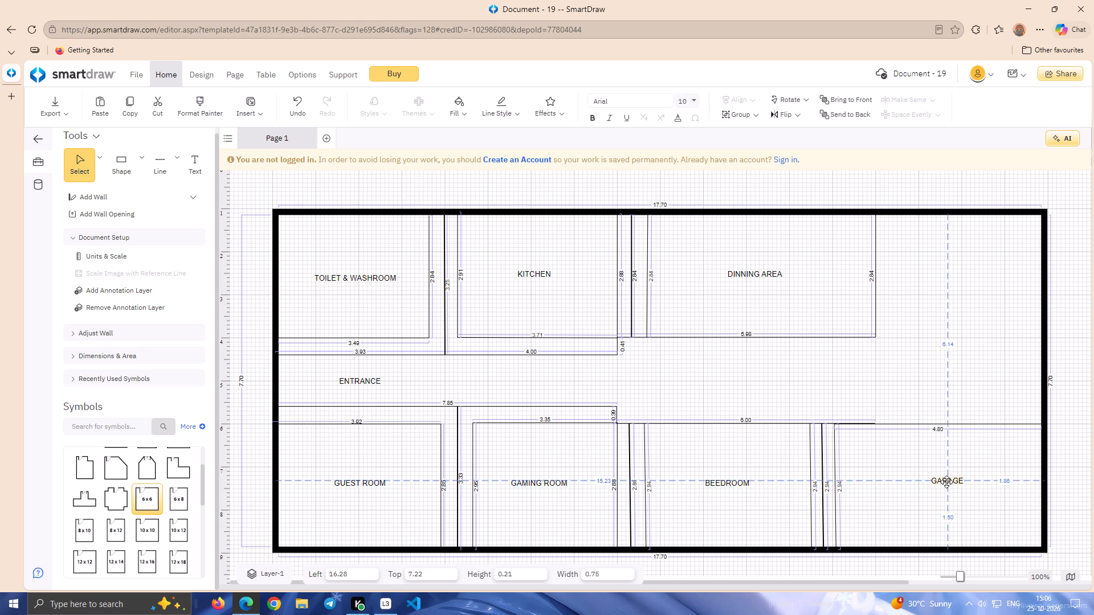
drag(946, 482, 942, 484)
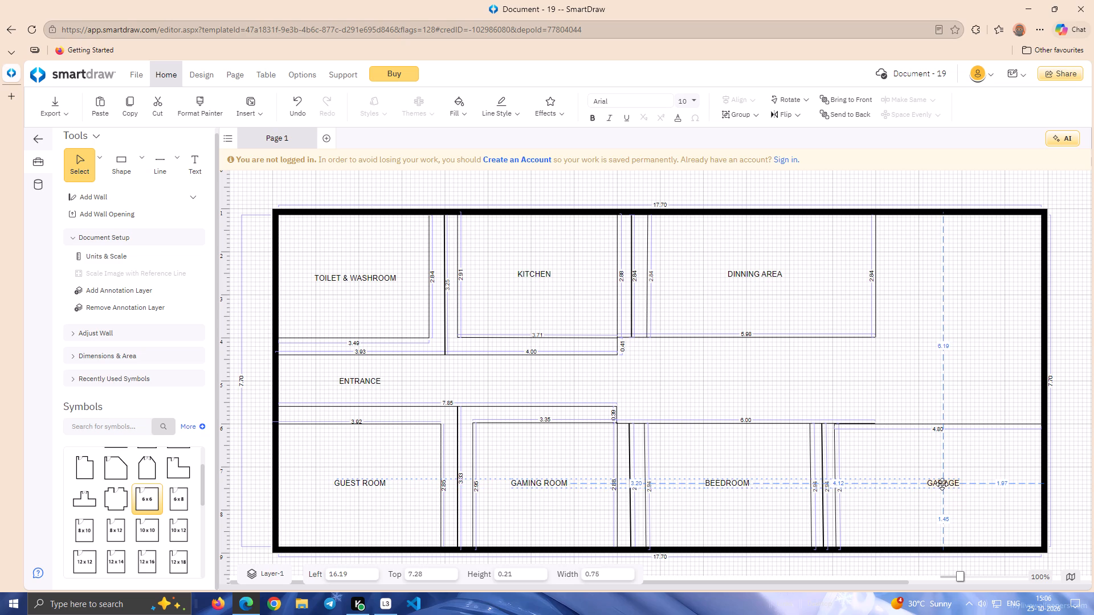
drag(942, 484, 940, 485)
click(977, 478)
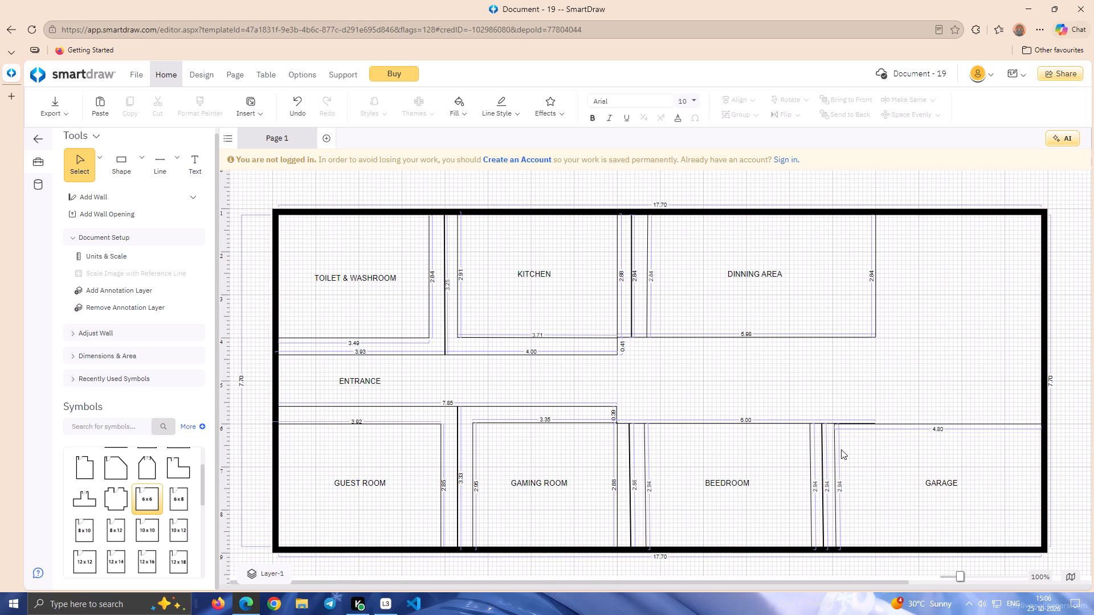
Draw a vertical line about 3.85 long down from the top wall, just beyond the DINNING AREA's far side.
click(164, 157)
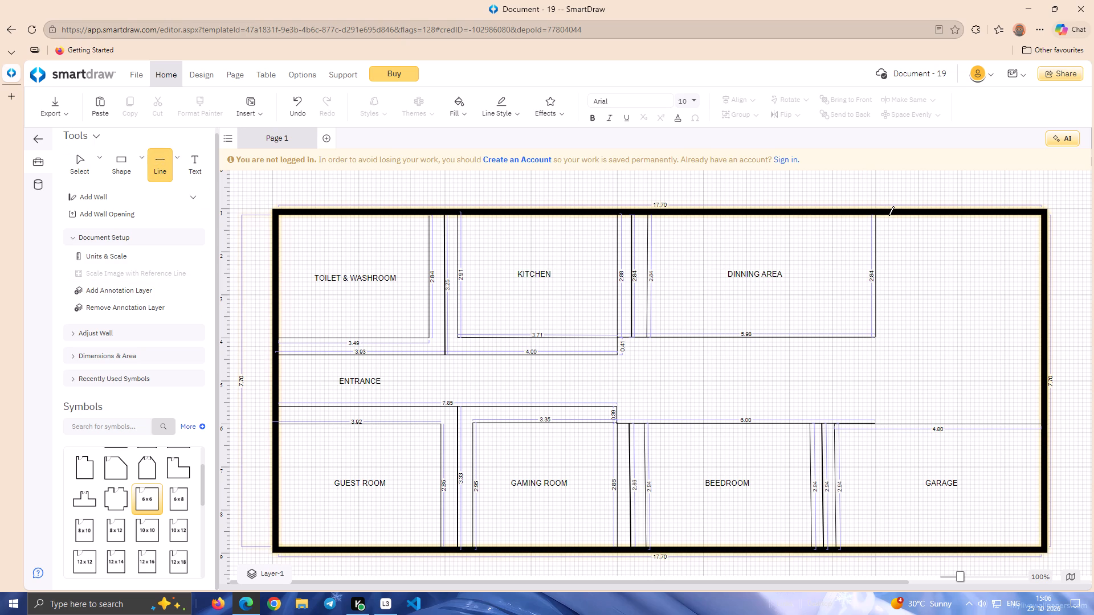
drag(888, 215, 889, 316)
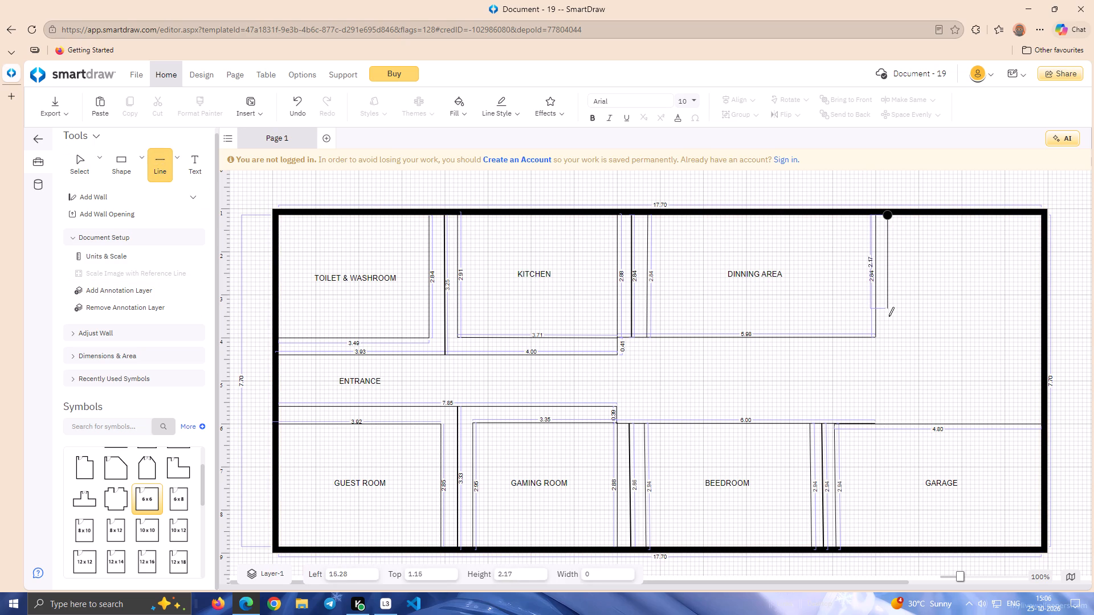
drag(889, 316, 888, 380)
drag(888, 380, 888, 380)
drag(888, 380, 888, 379)
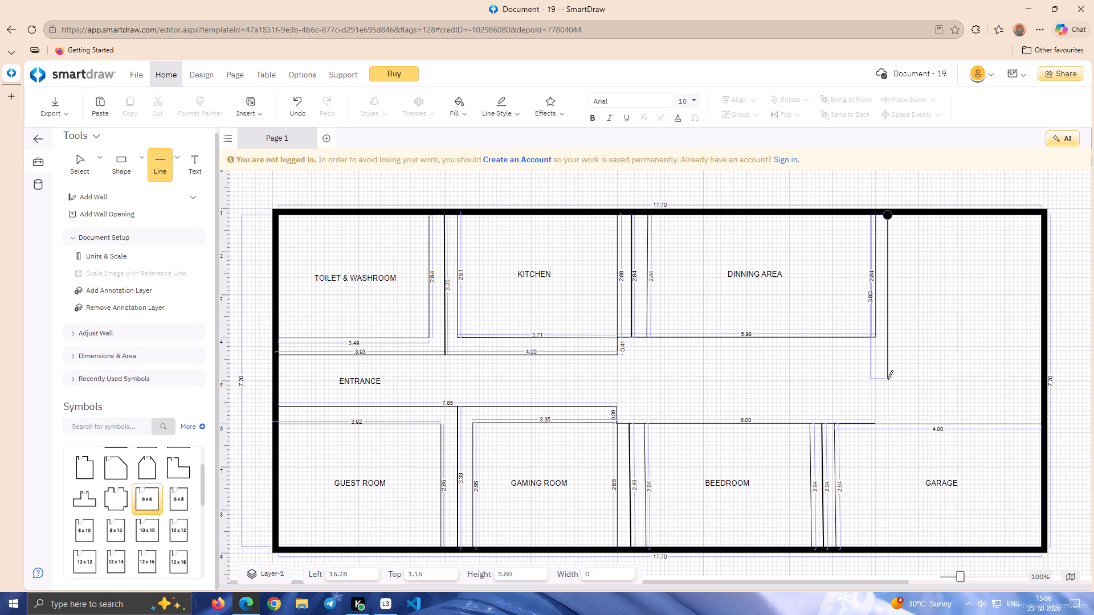
drag(888, 379, 888, 381)
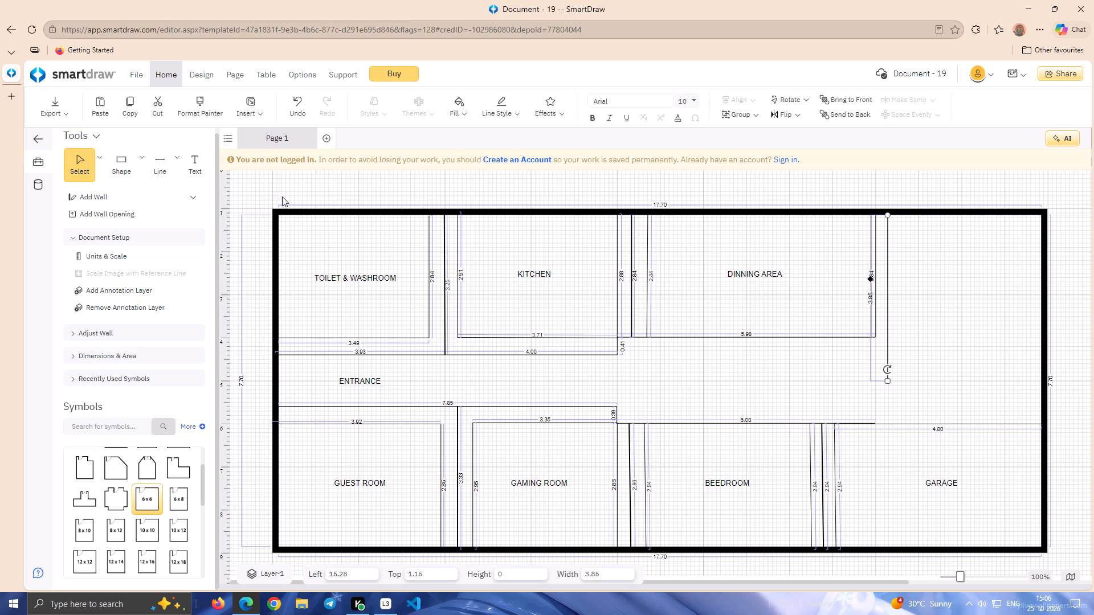
Draw a near-horizontal line about 3.57 long from the lower end of the 3.85 line to the right outer wall.
click(157, 164)
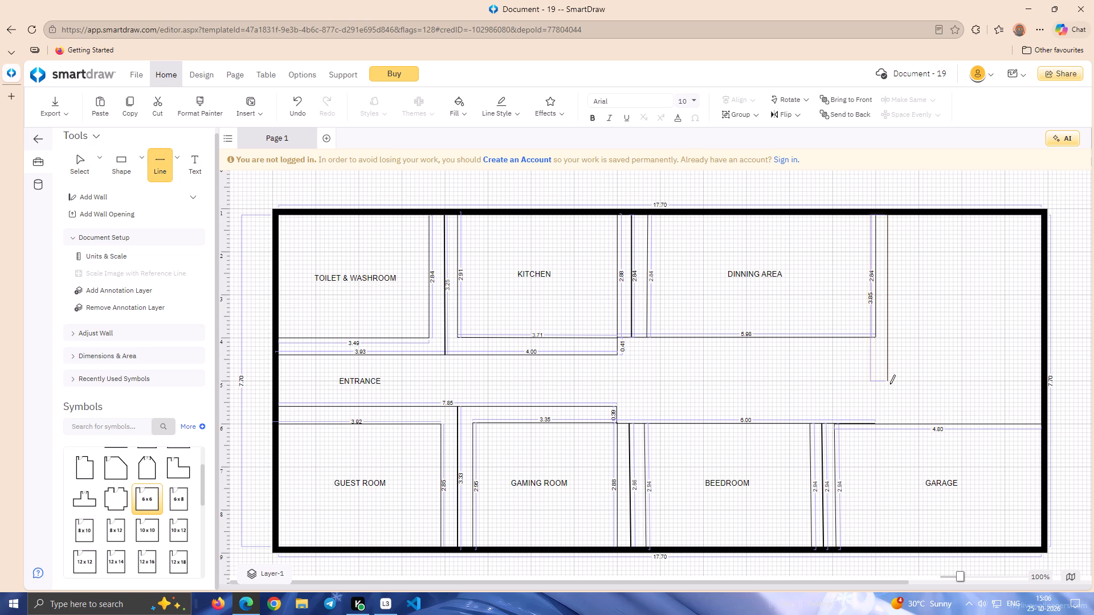
drag(888, 380, 1004, 381)
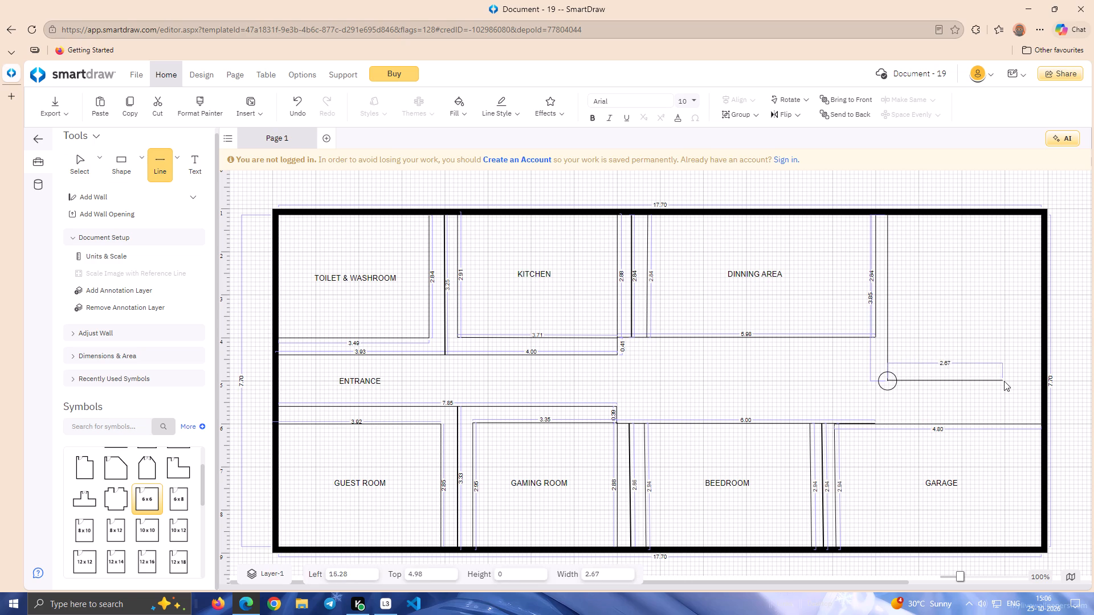
drag(1004, 381, 1046, 382)
drag(1046, 382, 1042, 382)
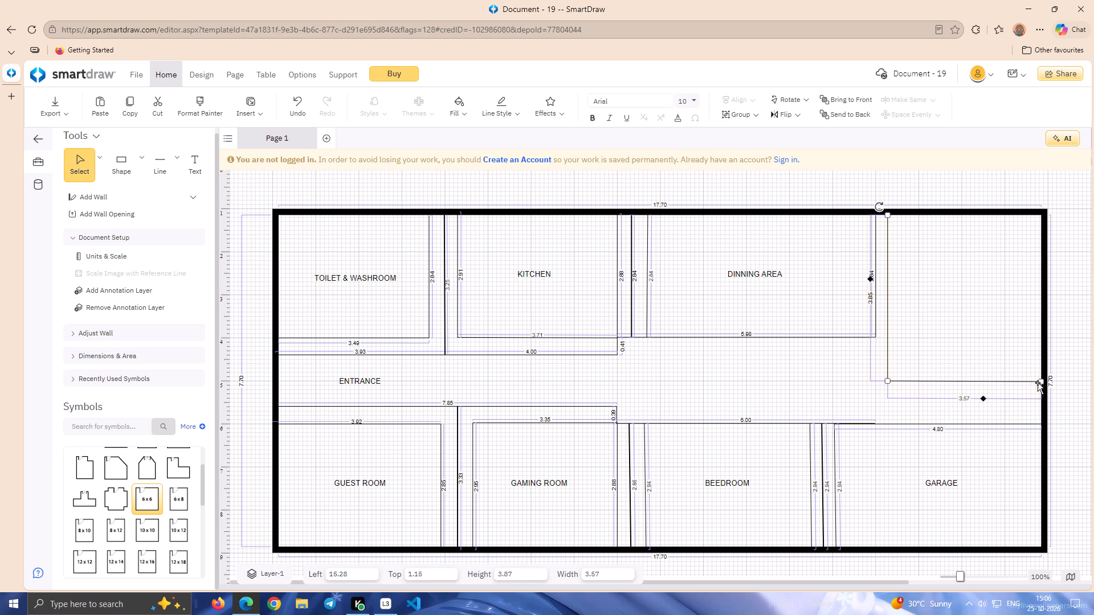
Place the 3.57 dimension just below its line and the 3.85 dimension just inside the new room beside its line.
drag(983, 399, 985, 388)
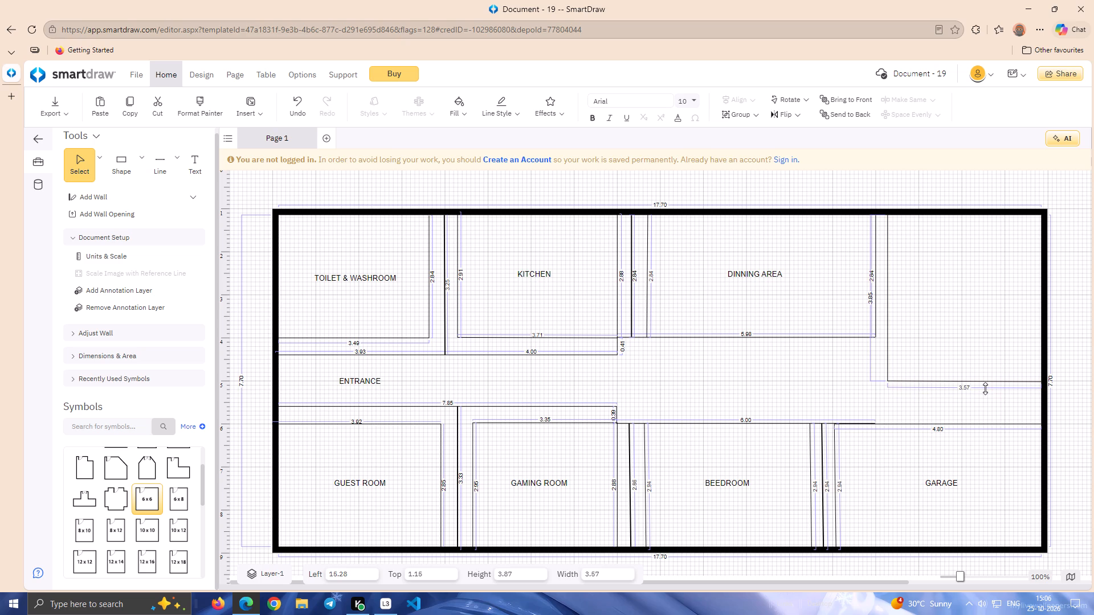
drag(985, 388, 985, 387)
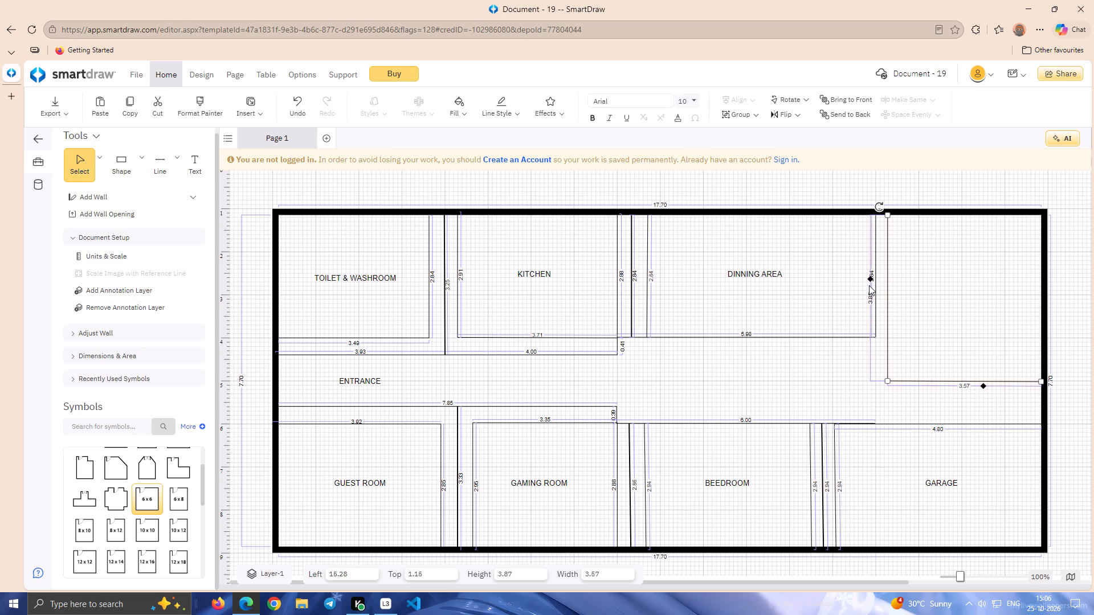
drag(872, 280, 894, 280)
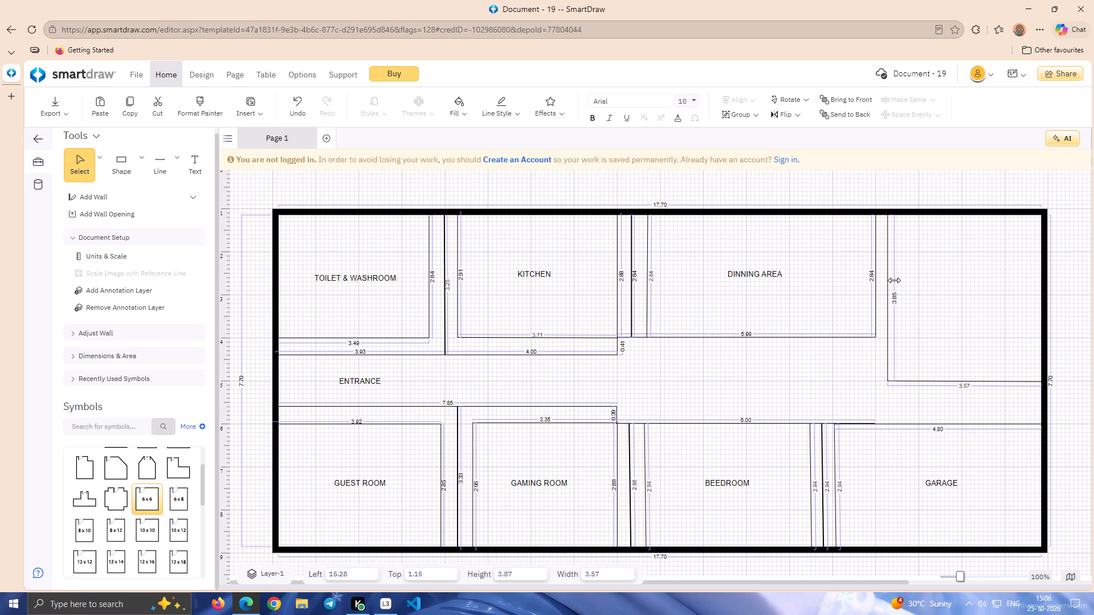
drag(894, 280, 891, 283)
click(853, 374)
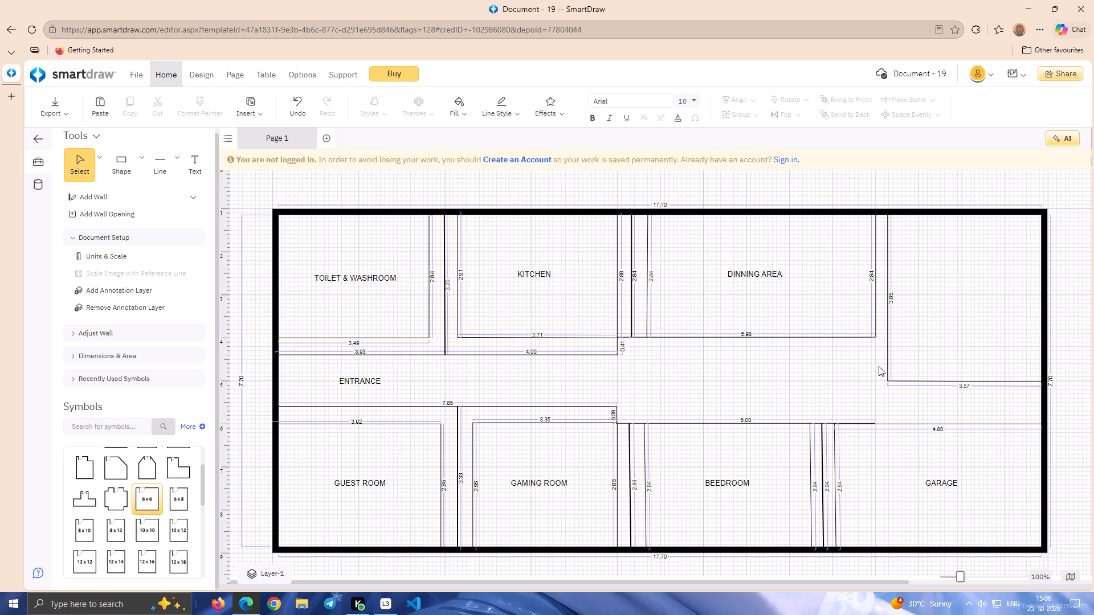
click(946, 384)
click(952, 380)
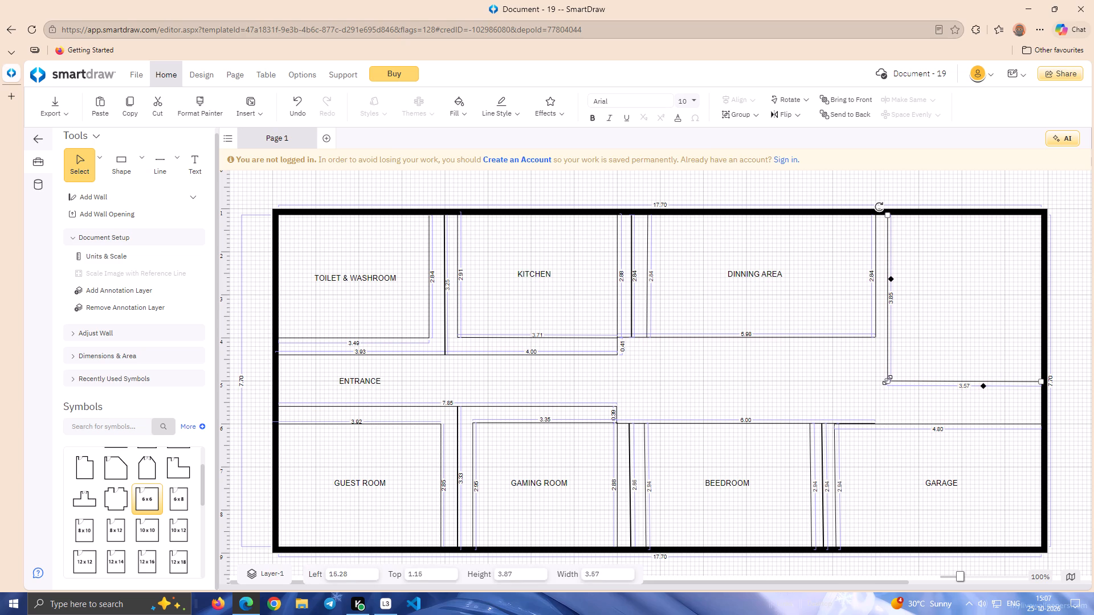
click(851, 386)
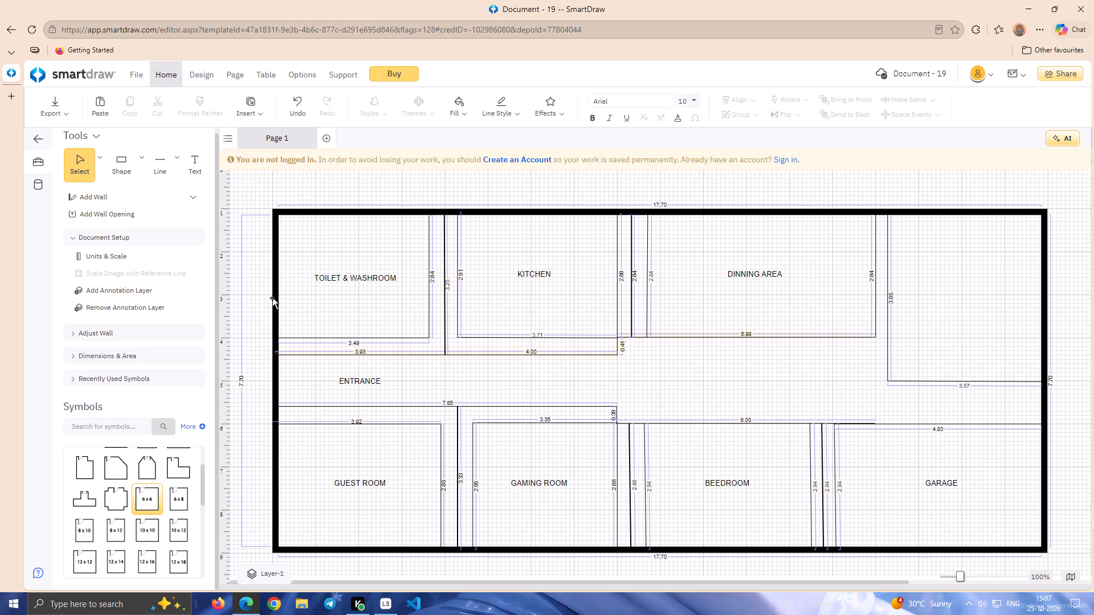
Start the Line tool for another line in the floor plan.
click(153, 166)
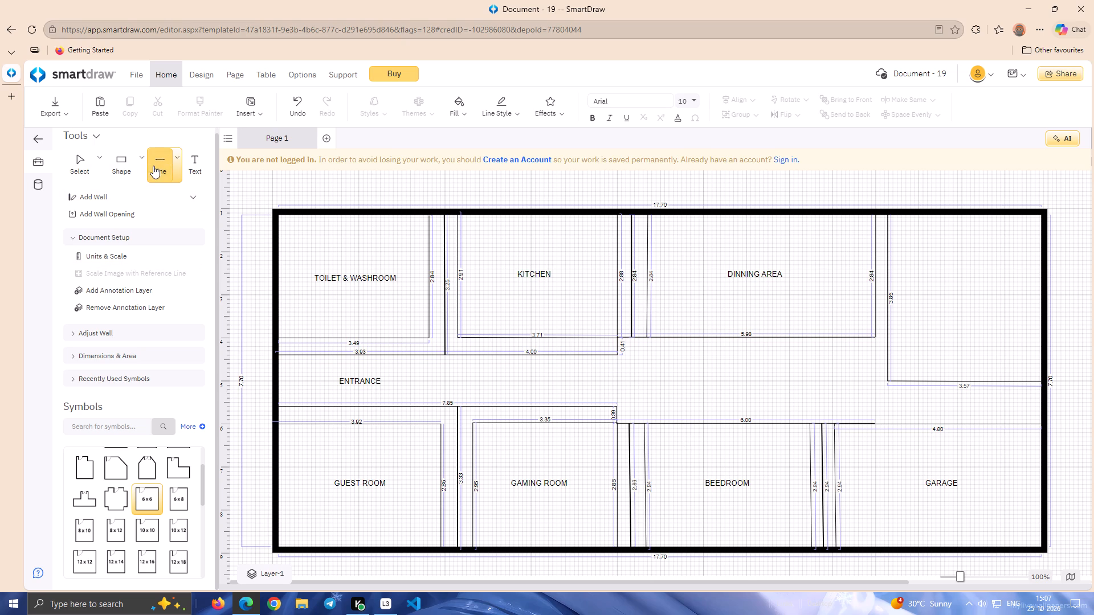